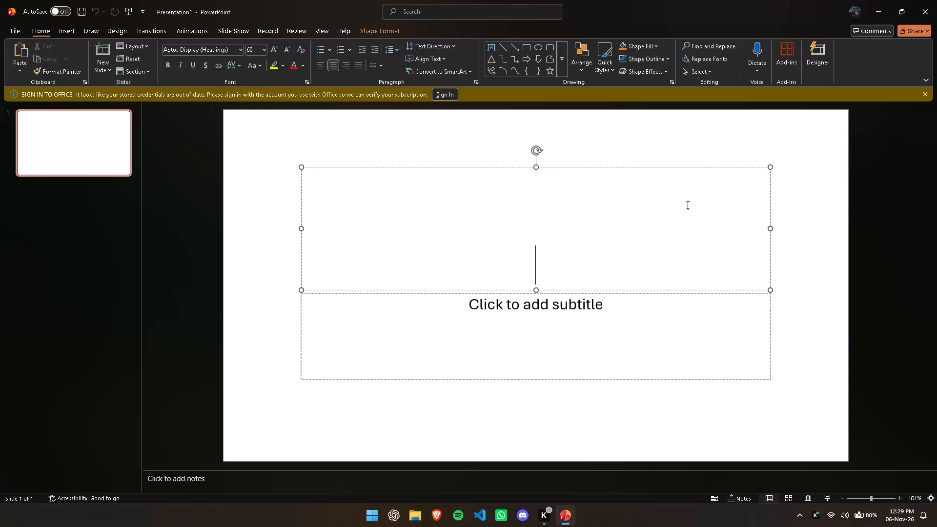
# Open the recent presentation Pro.pptx from the powerpoint files folder on drive D.
pyautogui.click(590, 219)
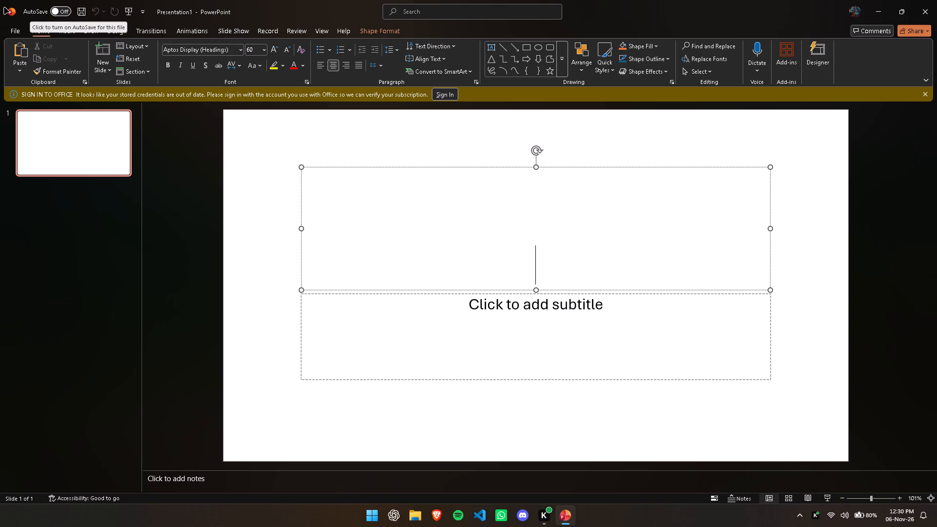
pyautogui.click(13, 32)
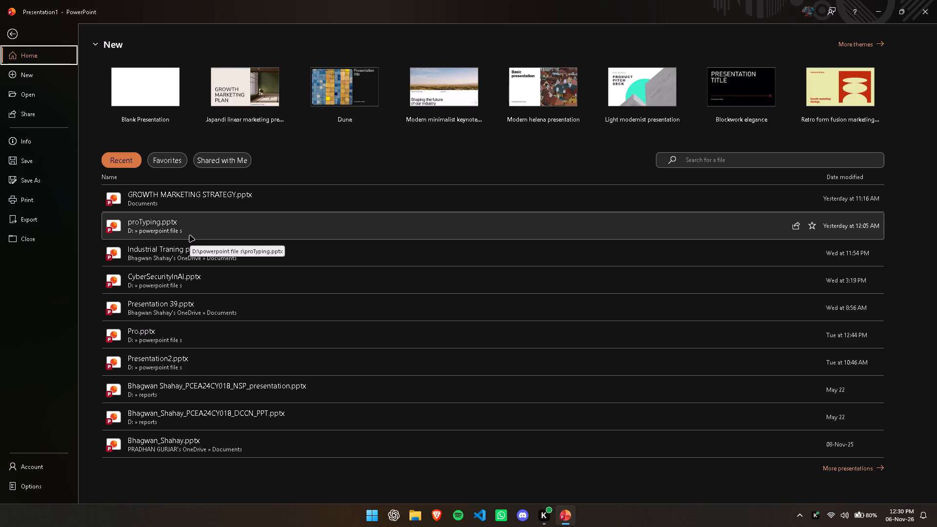
pyautogui.click(194, 342)
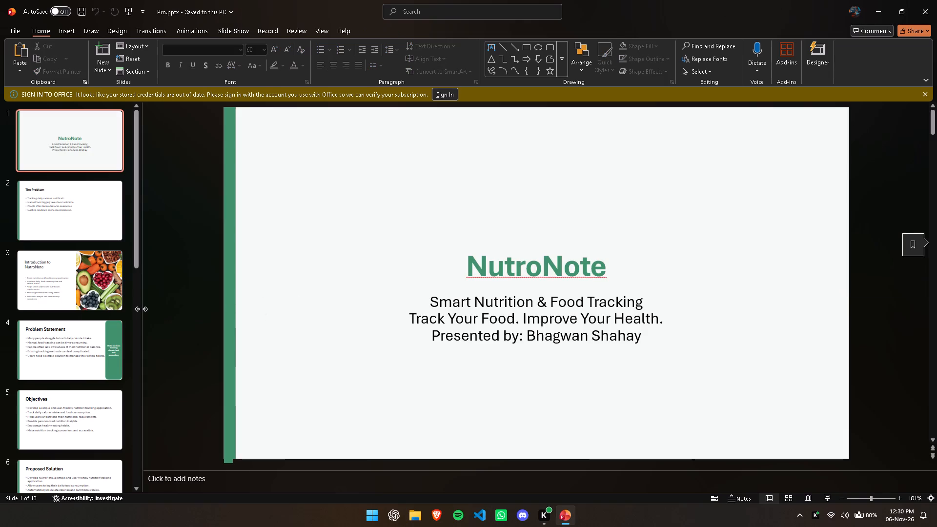
# Look through the NutroNote deck slide by slide, from the title slide to the Conclusion slide.
pyautogui.press('Down')
pyautogui.press('Down')
pyautogui.press('Down')
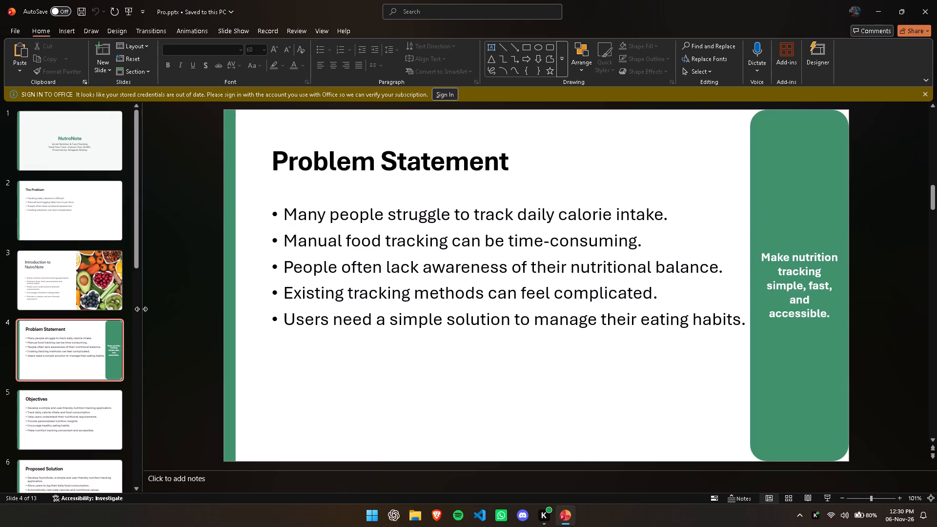
pyautogui.press('Down')
pyautogui.press('Down')
pyautogui.press('Down')
pyautogui.press('Down')
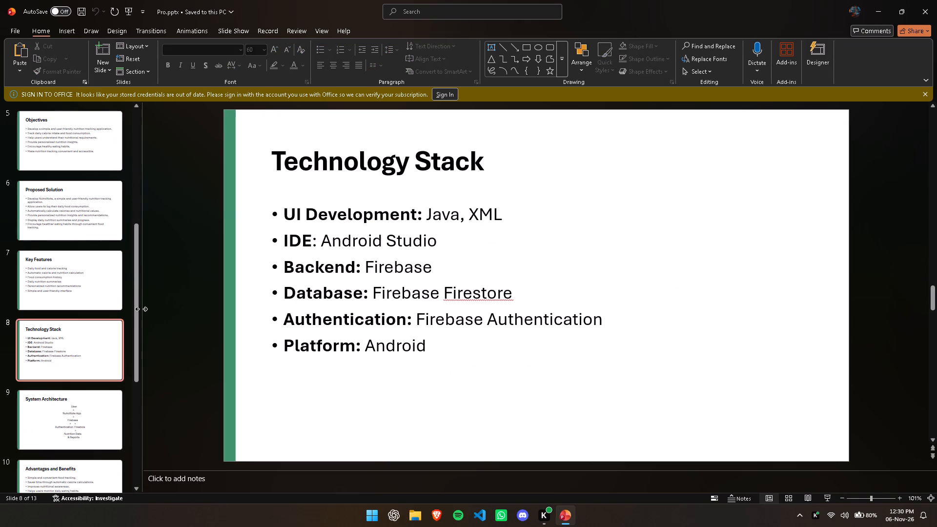
pyautogui.press('Down')
pyautogui.press('Down')
pyautogui.press('Down')
pyautogui.press('Down')
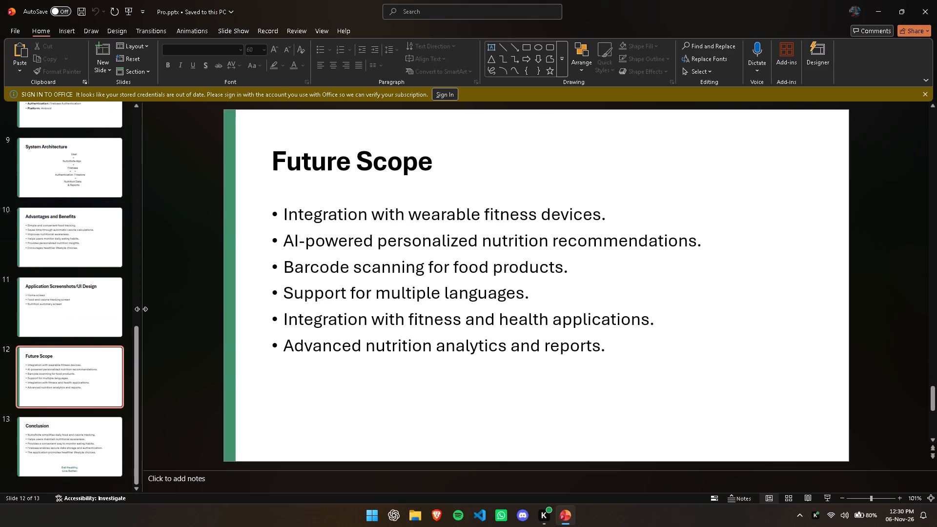
pyautogui.press('Down')
pyautogui.press('Down')
# Examine the closing slides again, comparing Application Screenshots/UI Design, Future Scope and Conclusion.
pyautogui.press('Up')
pyautogui.press('Down')
pyautogui.press('Up')
pyautogui.press('Up')
pyautogui.press('Up')
pyautogui.press('Down')
pyautogui.press('Down')
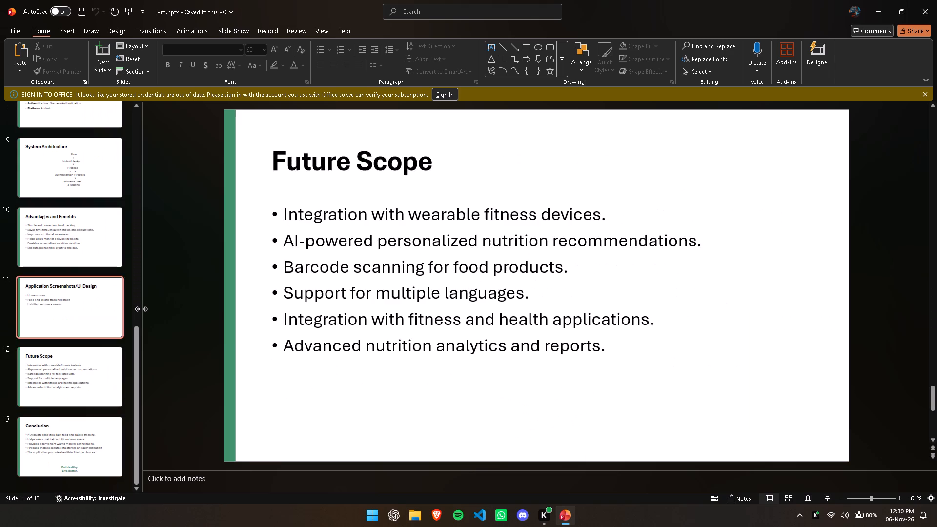
pyautogui.press('Down')
pyautogui.press('Down')
pyautogui.press('Up')
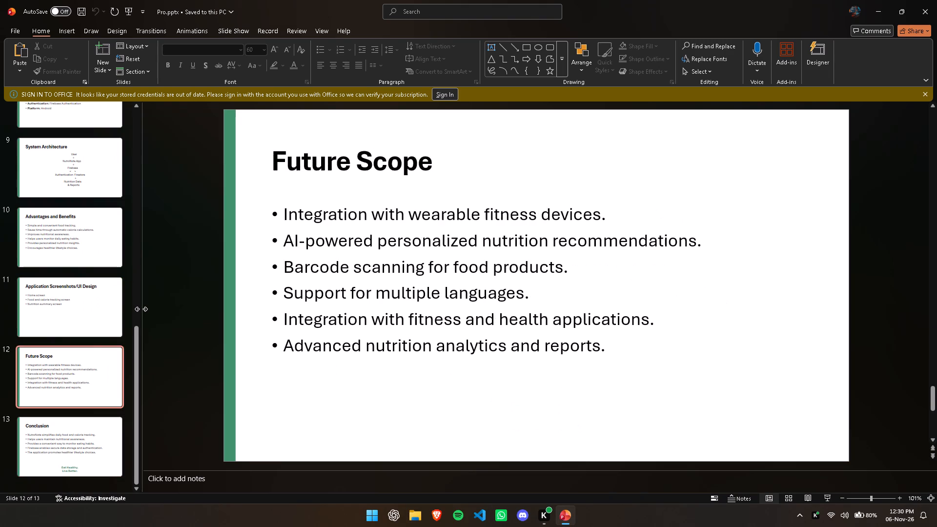
pyautogui.press('Down')
pyautogui.press('Up')
pyautogui.press('Up')
pyautogui.press('Up')
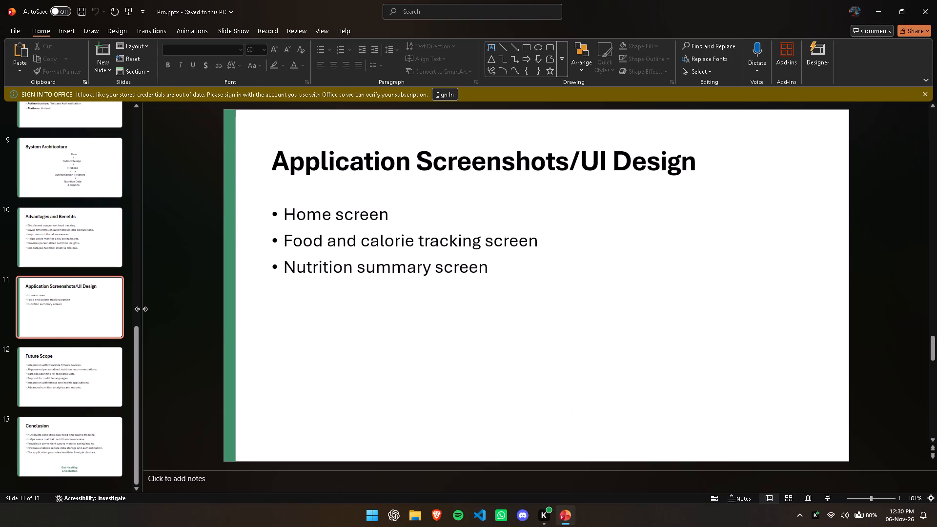
pyautogui.press('Down')
# Review the slides in reverse order from the Application Screenshots/UI Design slide back to the title slide.
pyautogui.press('Up')
pyautogui.press('Up')
pyautogui.press('Up')
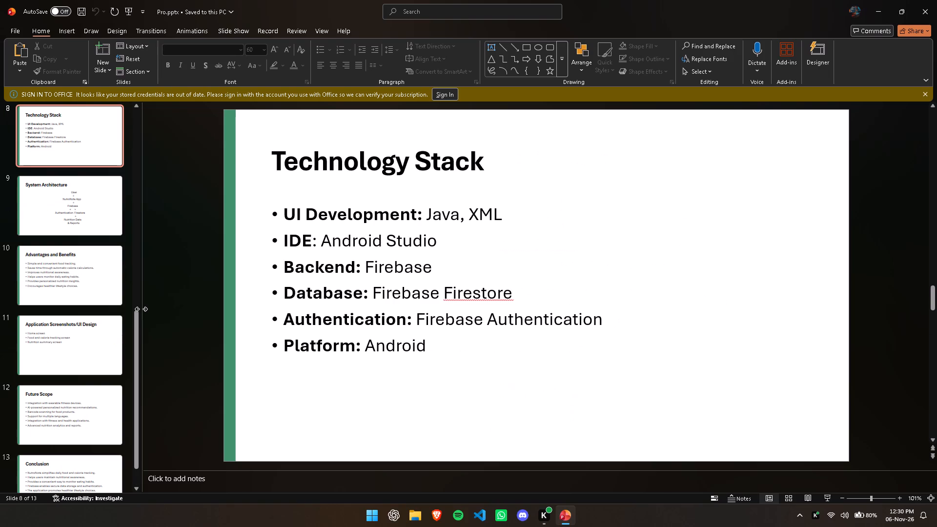
pyautogui.press('Up')
pyautogui.press('Up')
pyautogui.press('Up')
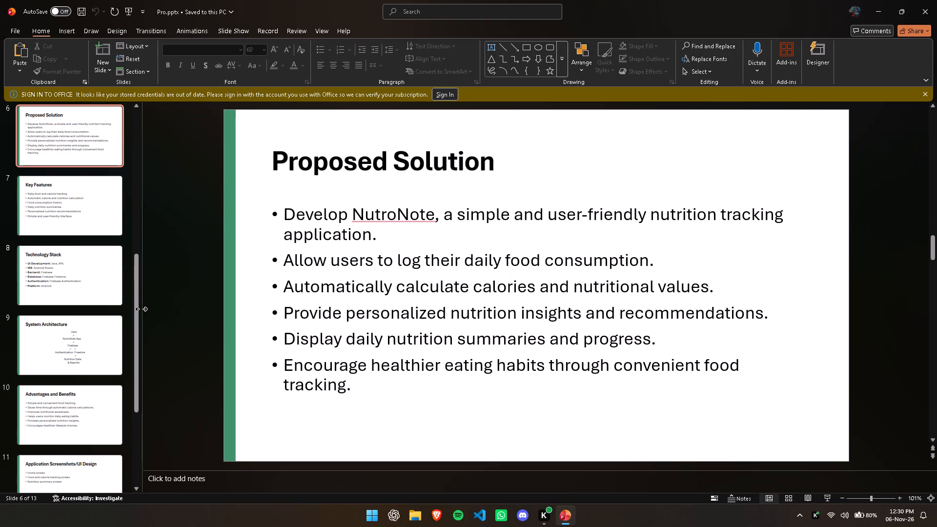
pyautogui.press('Up')
pyautogui.press('Up')
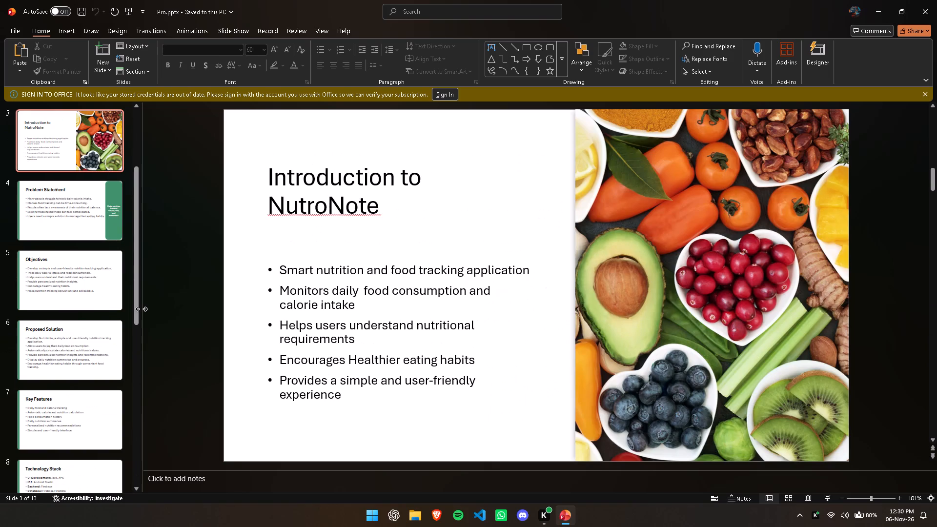
pyautogui.press('Up')
pyautogui.press('Up')
pyautogui.press('Up')
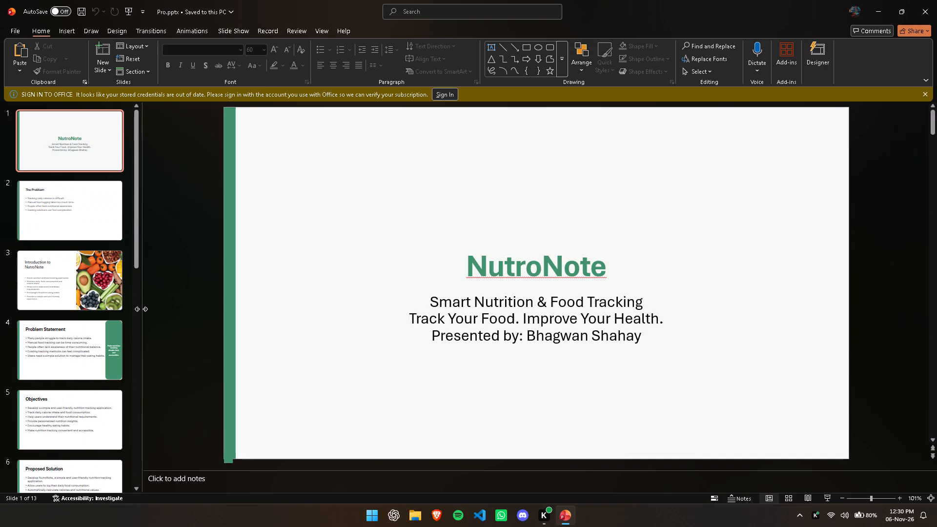
pyautogui.press('Up')
# Examine the opening slides: The Problem, Introduction to NutroNote, Problem Statement and Objectives.
pyautogui.press('Down')
pyautogui.press('Down')
pyautogui.press('Up')
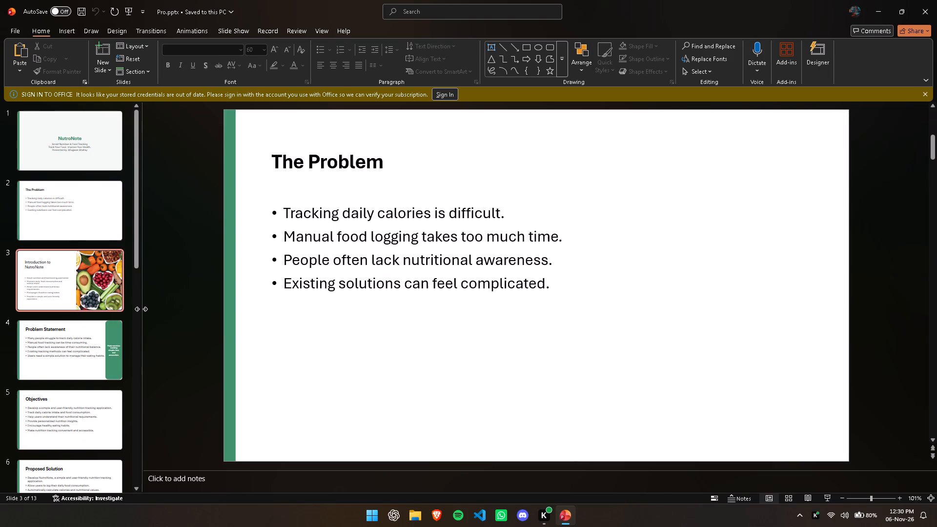
pyautogui.press('Up')
pyautogui.press('Down')
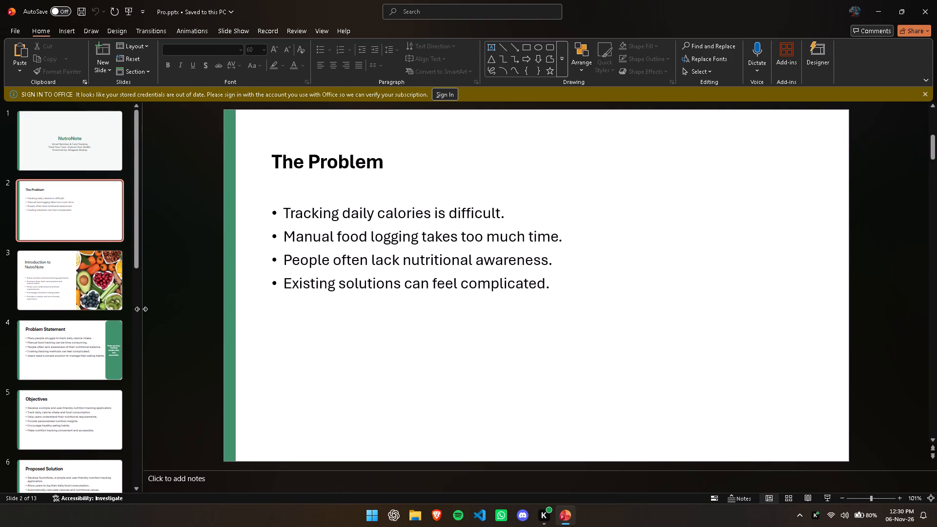
pyautogui.press('Down')
pyautogui.press('Down')
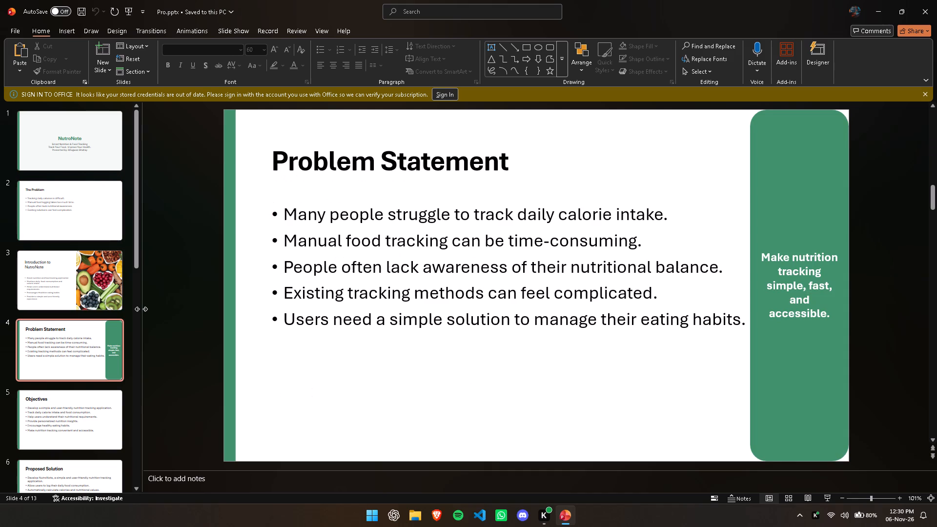
pyautogui.press('Down')
pyautogui.press('Up')
pyautogui.press('Up')
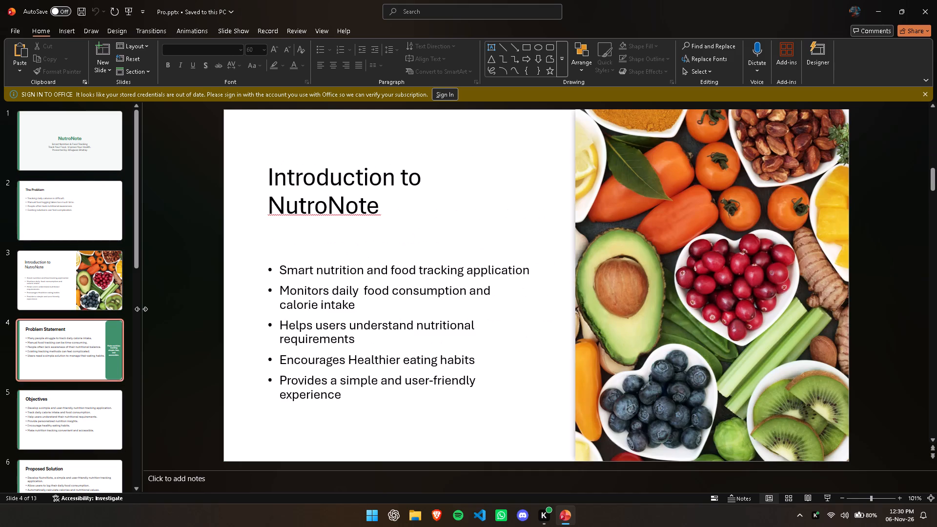
# Review the slides from Problem Statement through Conclusion and return to Advantages and Benefits.
pyautogui.press('Down')
pyautogui.press('Down')
pyautogui.press('Down')
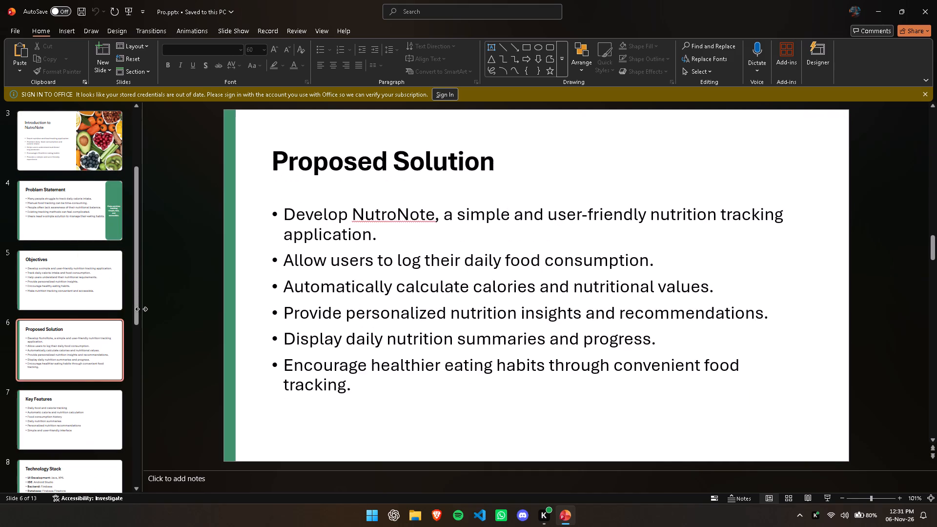
pyautogui.press('Down')
pyautogui.press('Down')
pyautogui.press('Down')
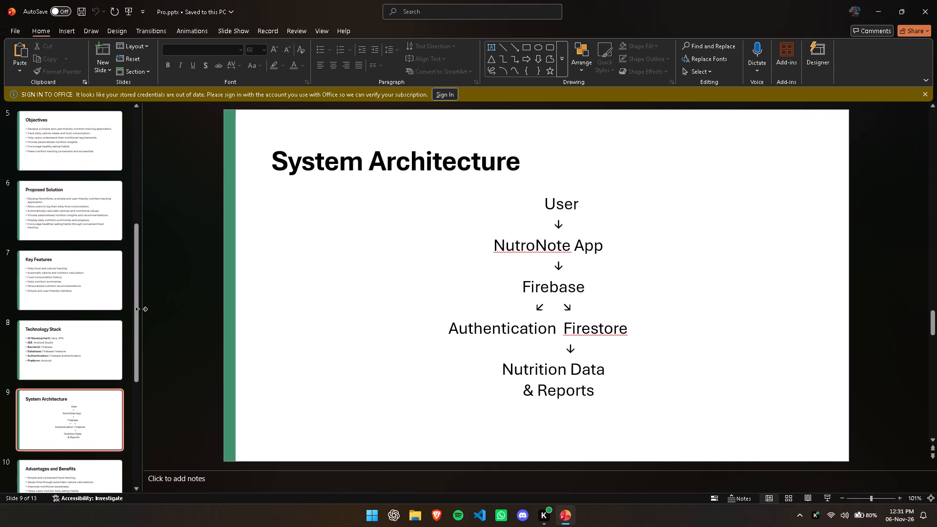
pyautogui.press('Down')
pyautogui.press('Down')
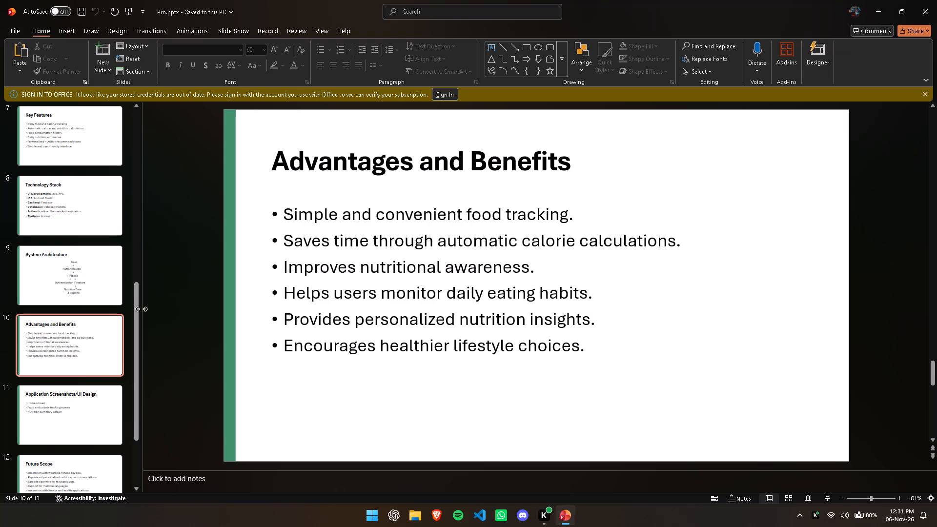
pyautogui.press('Down')
pyautogui.press('Down')
pyautogui.press('Down')
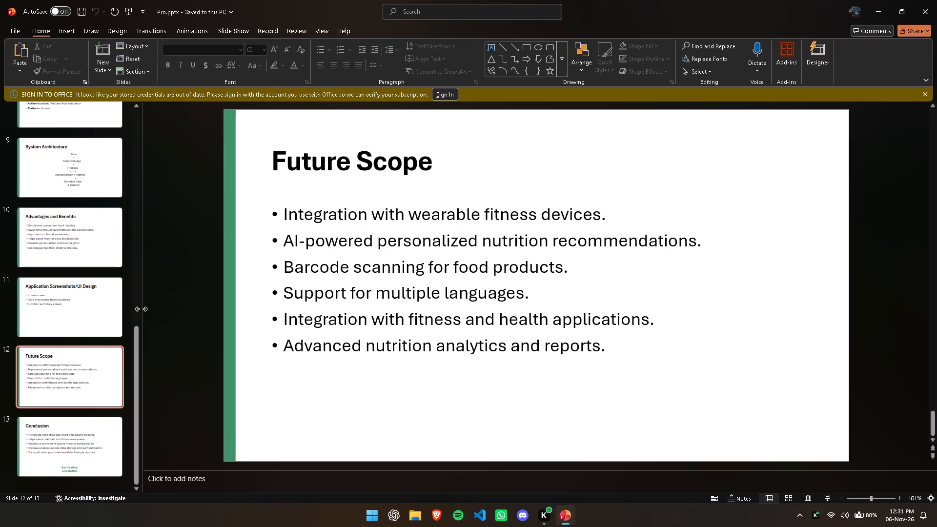
pyautogui.press('Up')
pyautogui.press('Up')
pyautogui.press('Up')
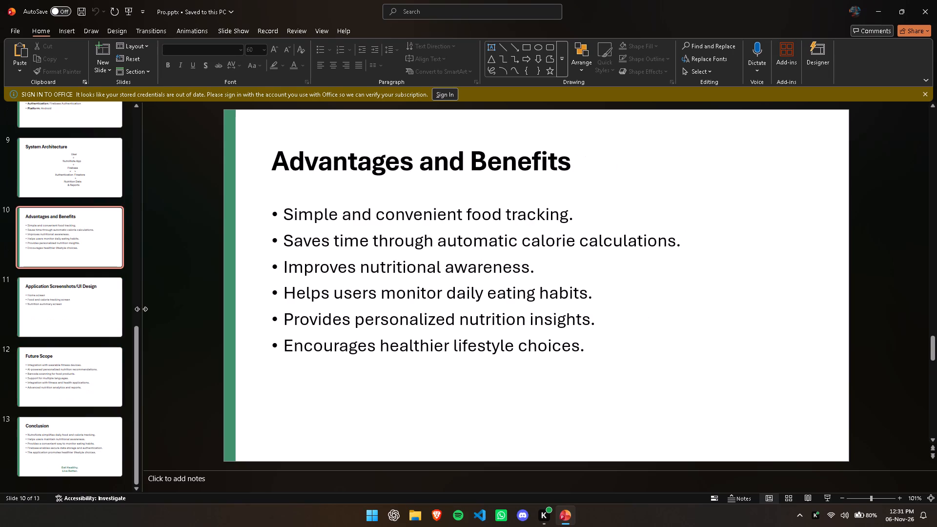
# Dismiss the Sign in to Office notice above the slide.
pyautogui.click(926, 92)
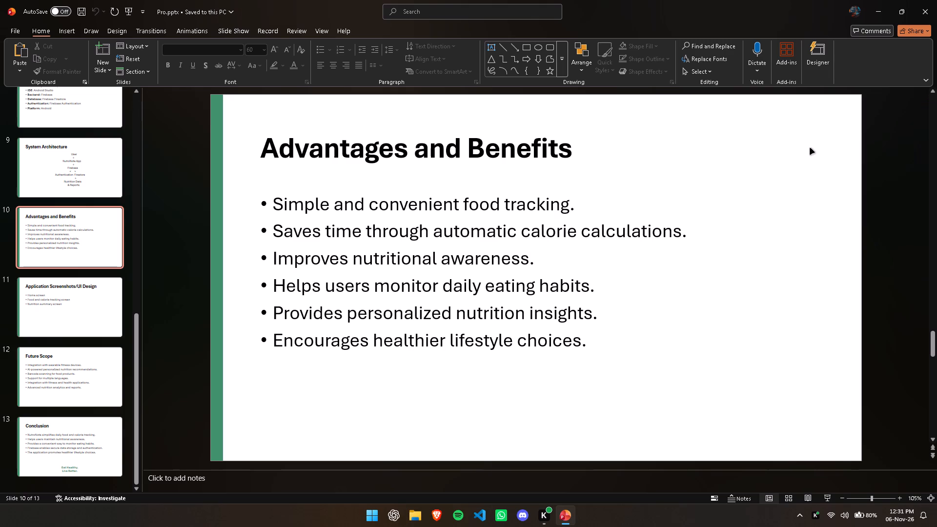
# View the remaining slides after Advantages and Benefits, up to the Conclusion slide.
pyautogui.press('Right')
pyautogui.press('Down')
pyautogui.press('Down')
pyautogui.press('Down')
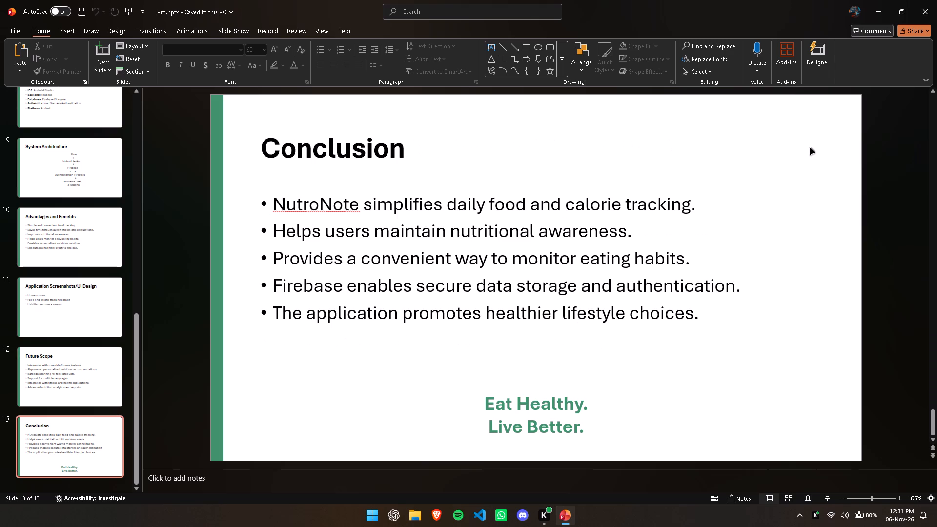
pyautogui.press('Down')
# Go back through the slides from Conclusion to The Problem slide near the start of the deck.
pyautogui.press('Left')
pyautogui.press('Up')
pyautogui.press('Up')
pyautogui.press('Up')
pyautogui.press('Up')
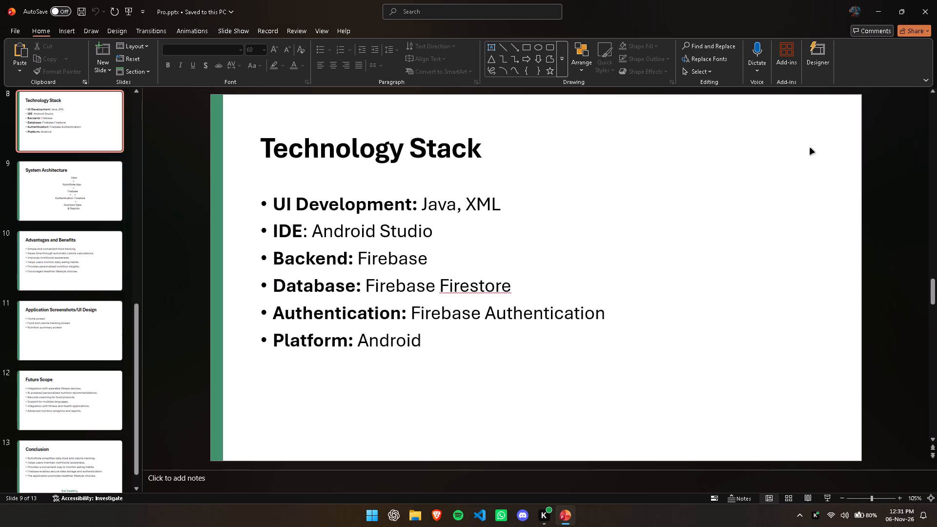
pyautogui.press('Up')
pyautogui.press('Up')
pyautogui.press('Up')
pyautogui.press('Up')
pyautogui.press('Up')
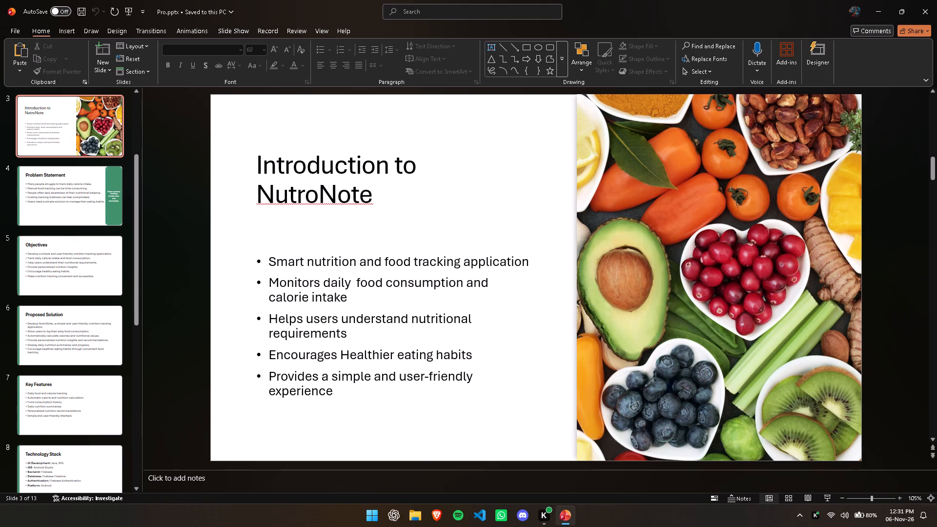
pyautogui.press('Up')
# Review the slides in order from Introduction to NutroNote through to the Conclusion slide.
pyautogui.press('Down')
pyautogui.press('Down')
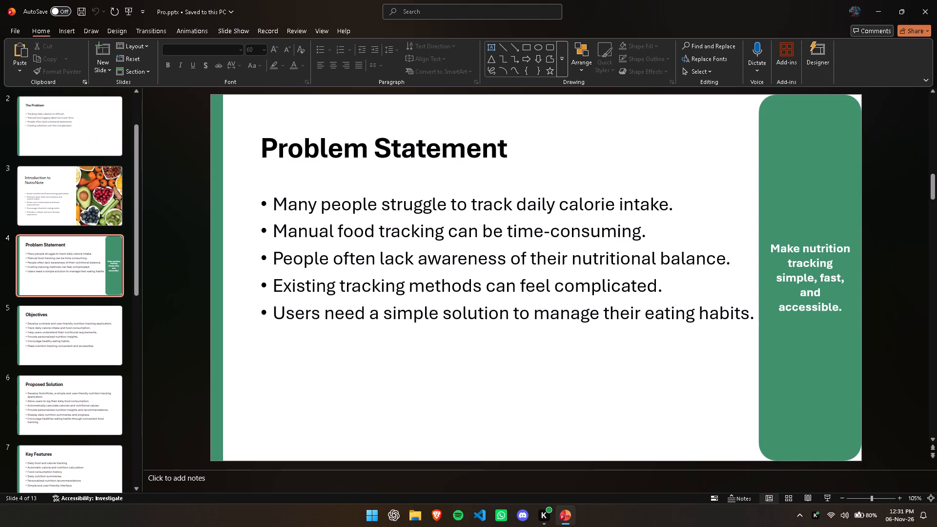
pyautogui.press('Down')
pyautogui.press('Down')
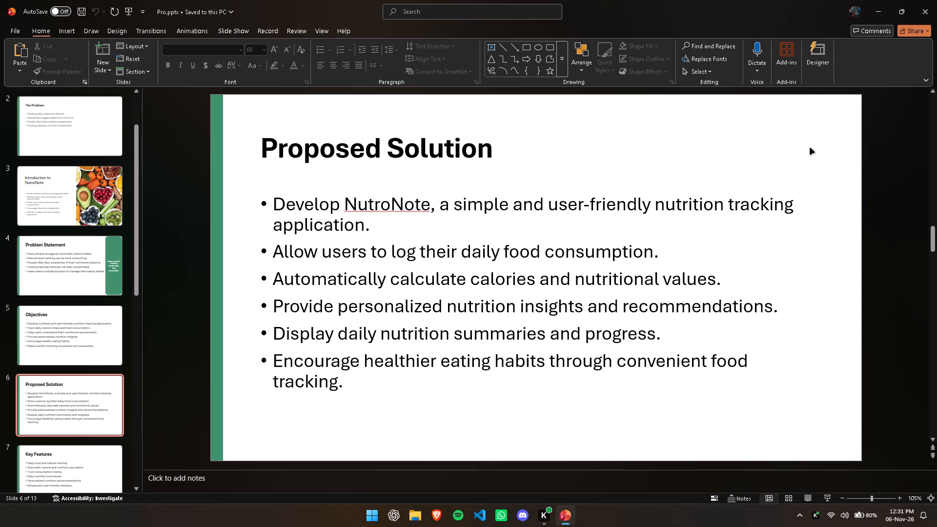
pyautogui.press('Down')
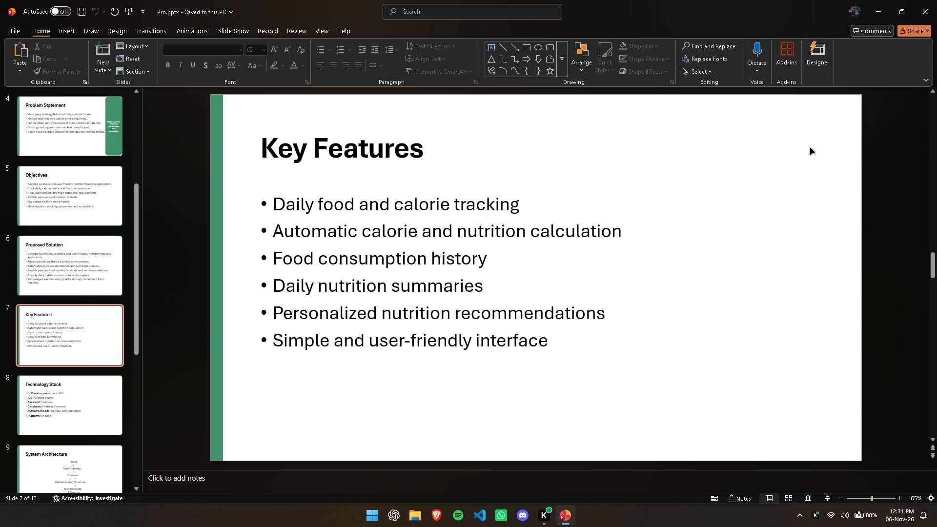
pyautogui.press('Down')
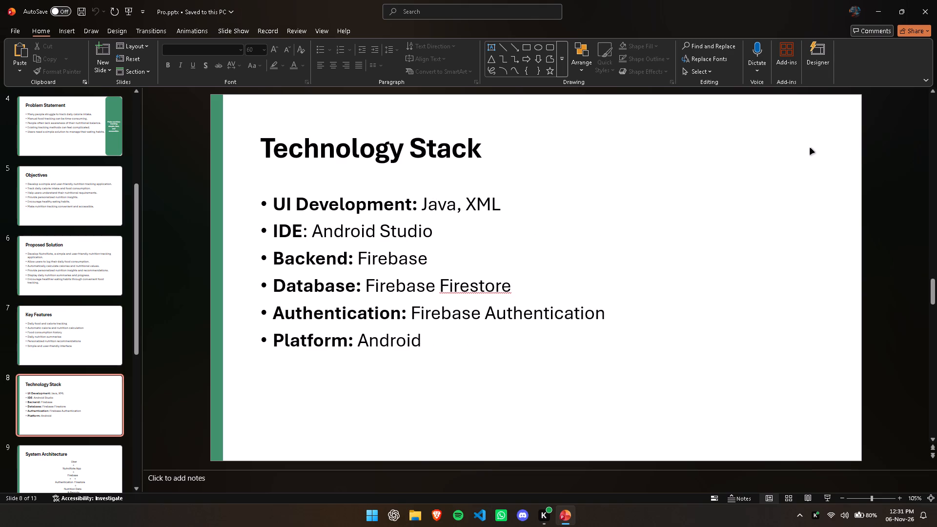
pyautogui.press('Down')
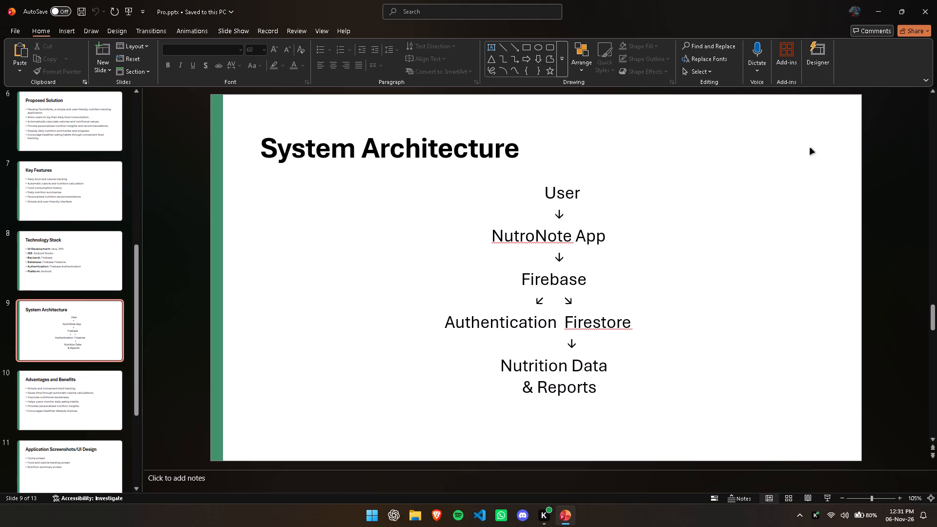
pyautogui.press('Down')
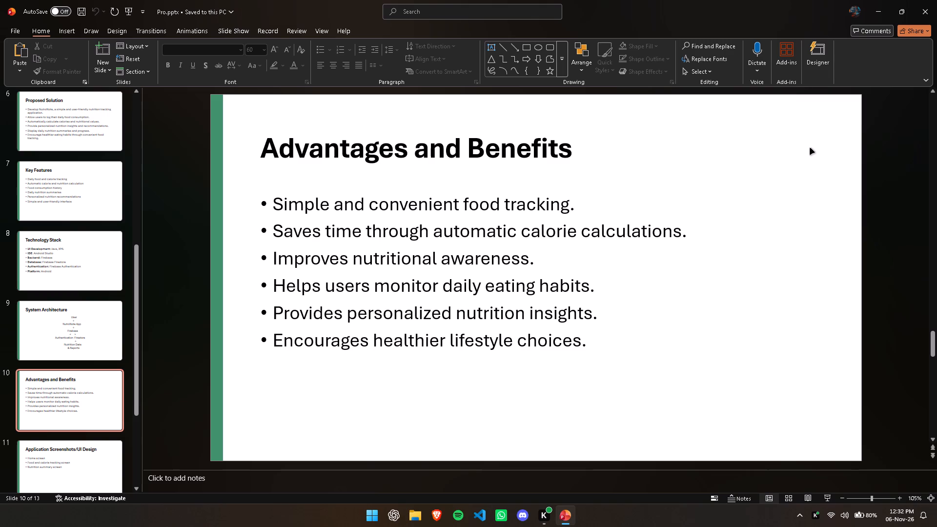
pyautogui.press('Down')
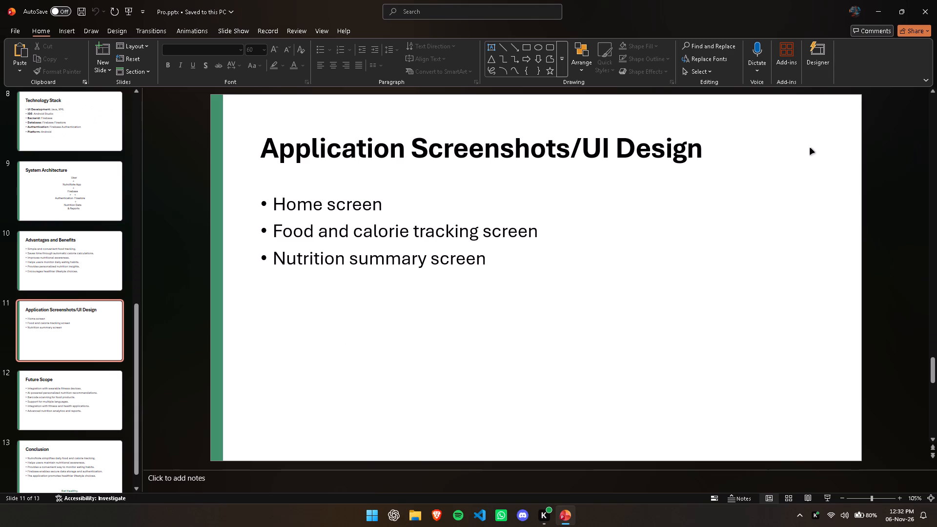
pyautogui.press('Down')
pyautogui.press('Up')
pyautogui.press('Down')
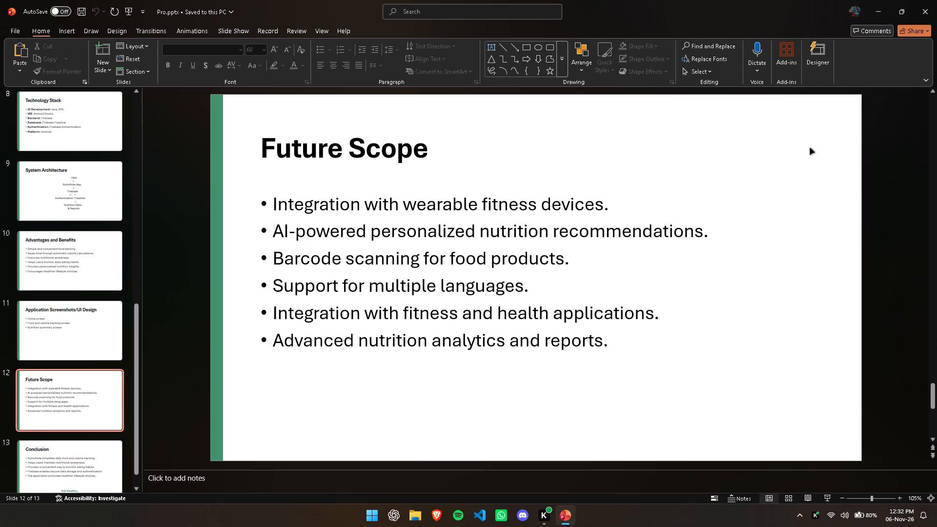
pyautogui.press('Down')
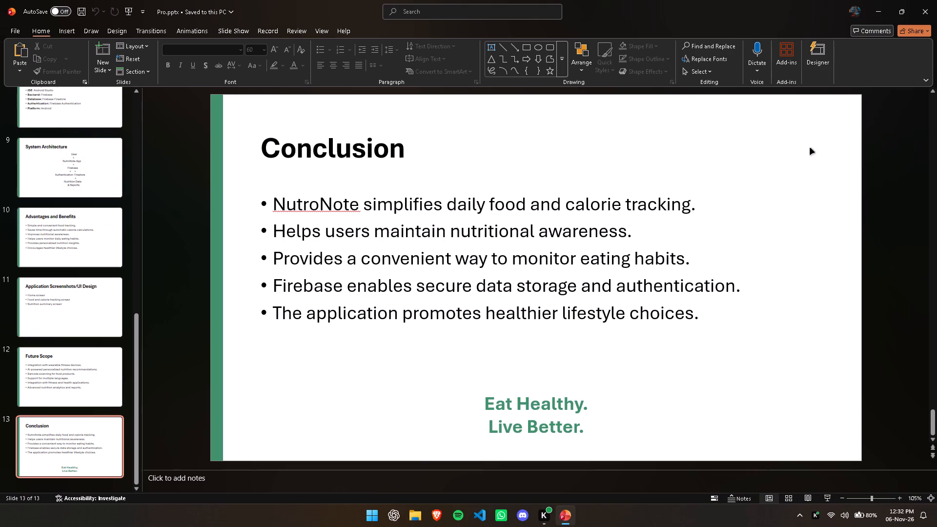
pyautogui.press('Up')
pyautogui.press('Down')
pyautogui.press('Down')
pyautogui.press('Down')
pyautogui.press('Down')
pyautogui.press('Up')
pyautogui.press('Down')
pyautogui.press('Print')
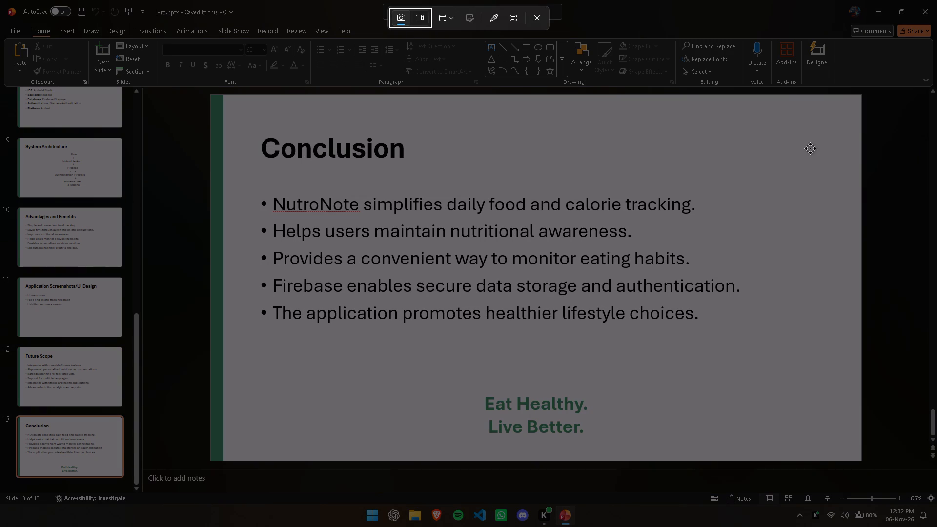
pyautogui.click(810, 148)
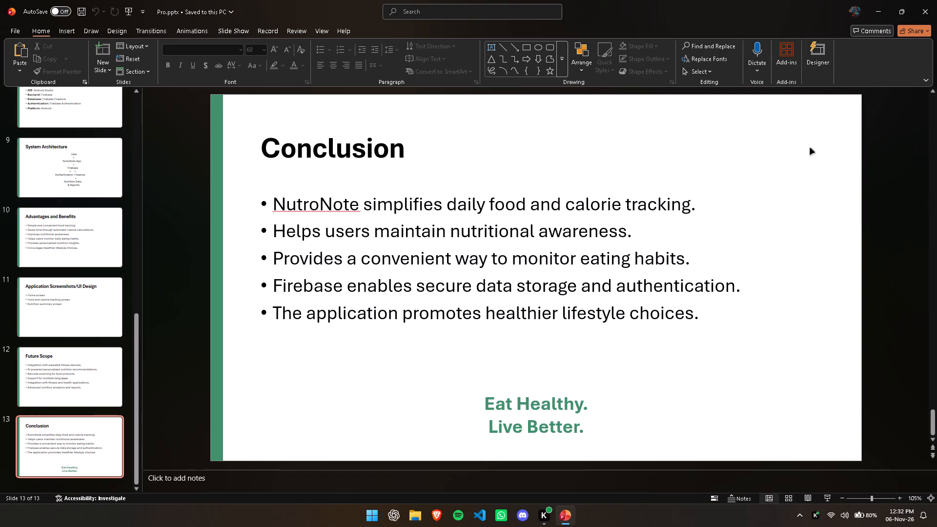
# Go back through the deck from the Conclusion slide to the NutroNote title slide.
pyautogui.press('Up')
pyautogui.press('Up')
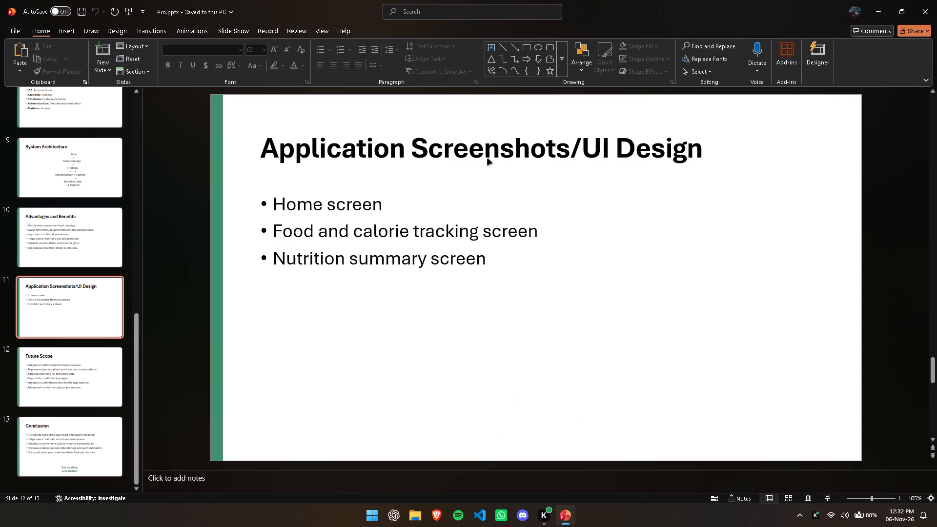
pyautogui.press('Up')
pyautogui.press('Up')
pyautogui.press('Up')
pyautogui.press('Up')
pyautogui.press('Up')
pyautogui.press('Up')
pyautogui.press('Up')
pyautogui.press('Up')
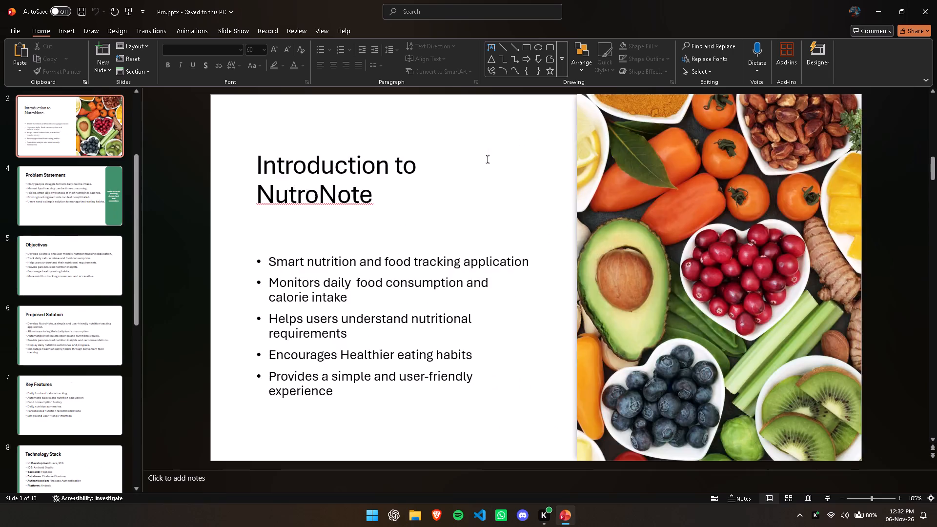
pyautogui.press('Up')
pyautogui.press('Up')
pyautogui.press('Up')
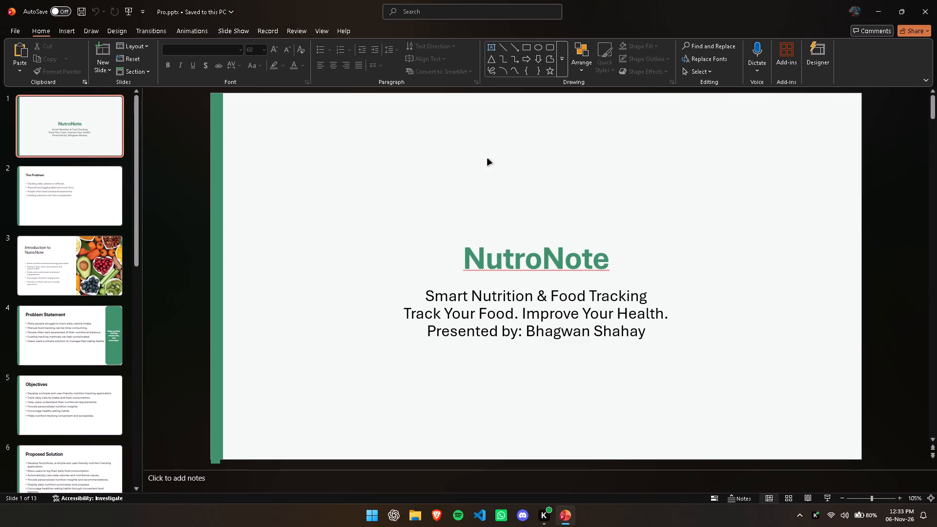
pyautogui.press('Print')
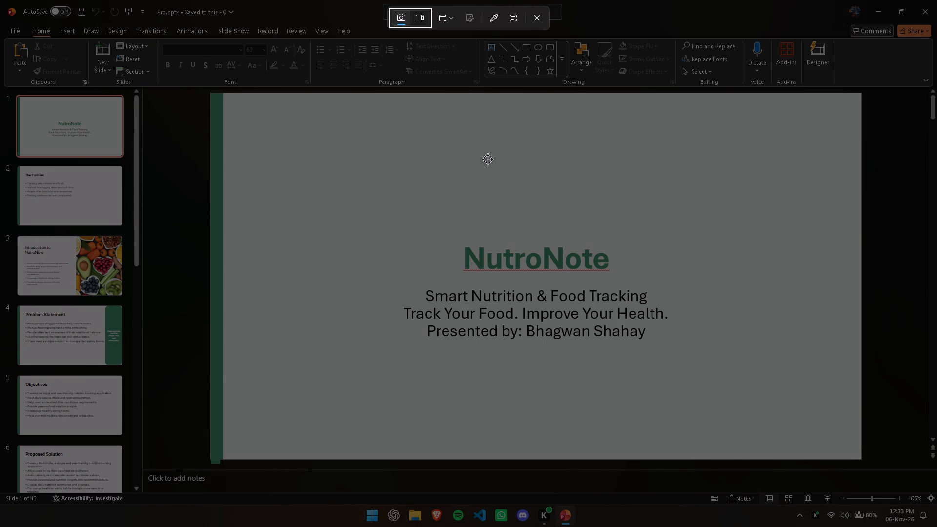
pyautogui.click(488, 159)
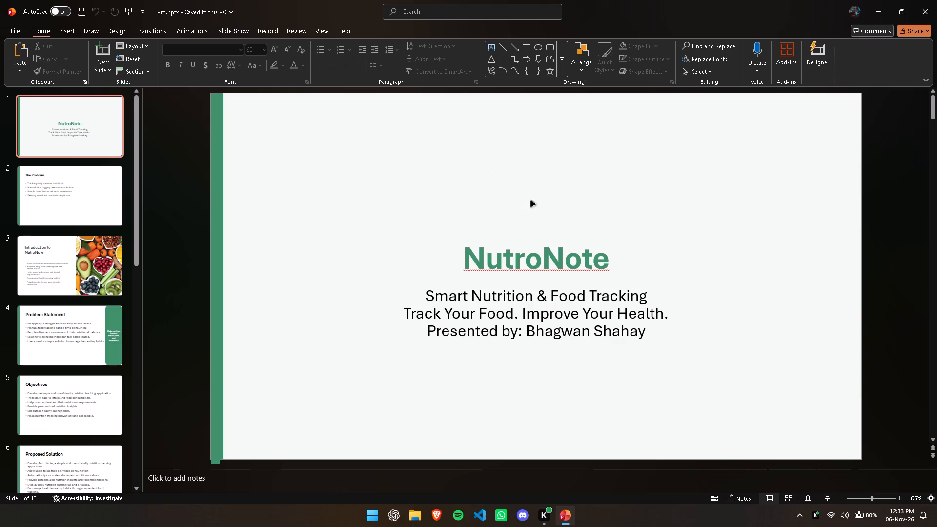
# Save the presentation as Pro.pptx in the same folder, replacing the existing file.
pyautogui.press('F12')
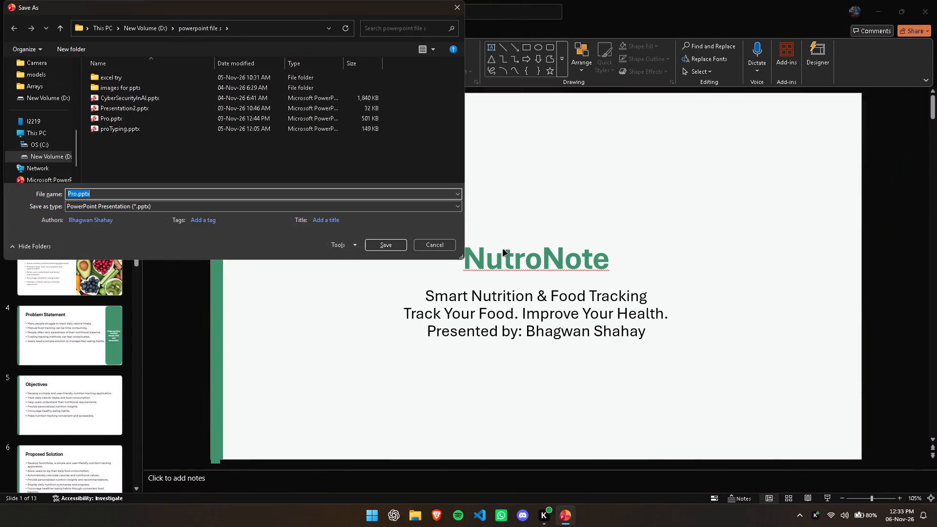
pyautogui.click(384, 241)
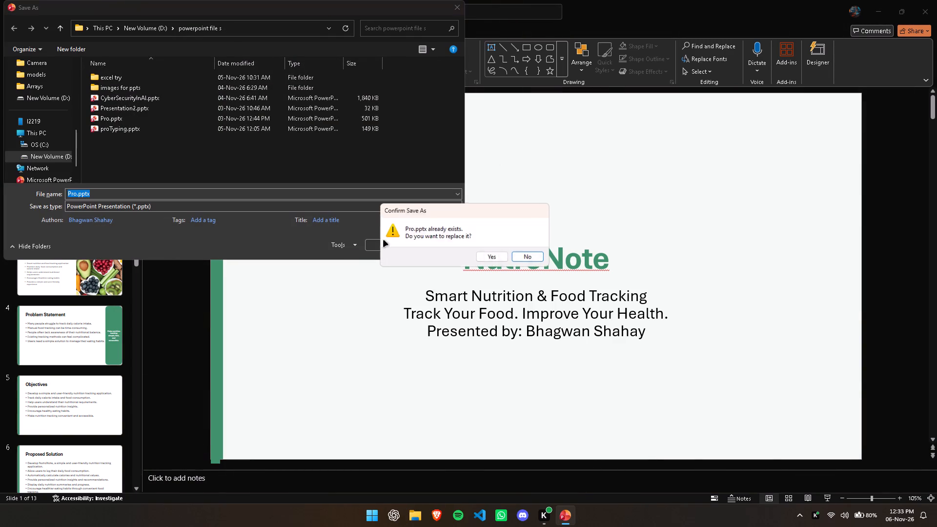
pyautogui.click(485, 258)
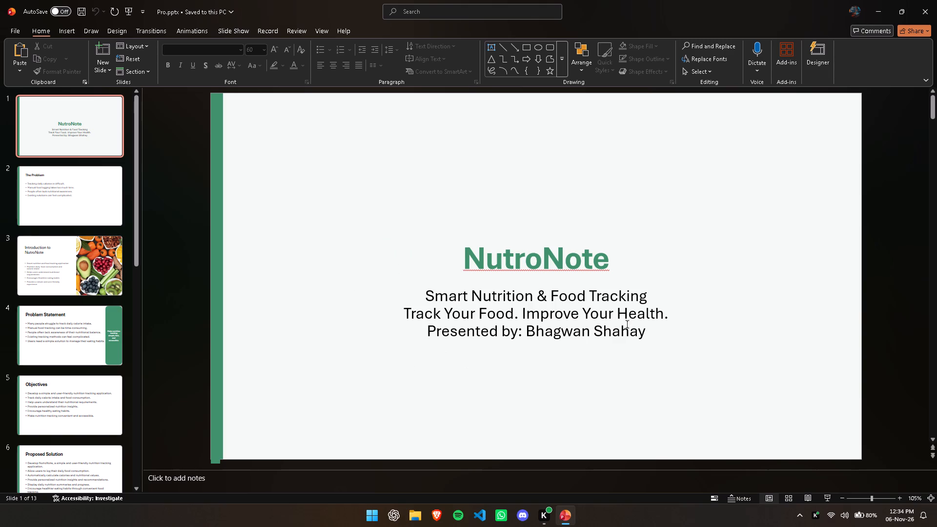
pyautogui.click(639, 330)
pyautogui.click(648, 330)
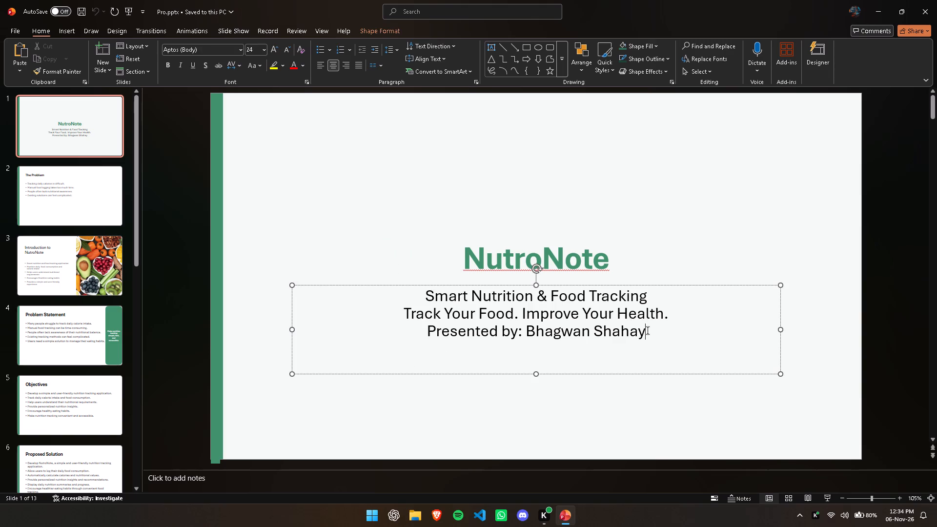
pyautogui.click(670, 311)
# Add a Fade entrance animation to the NutroNote title text box on the first slide.
pyautogui.click(611, 265)
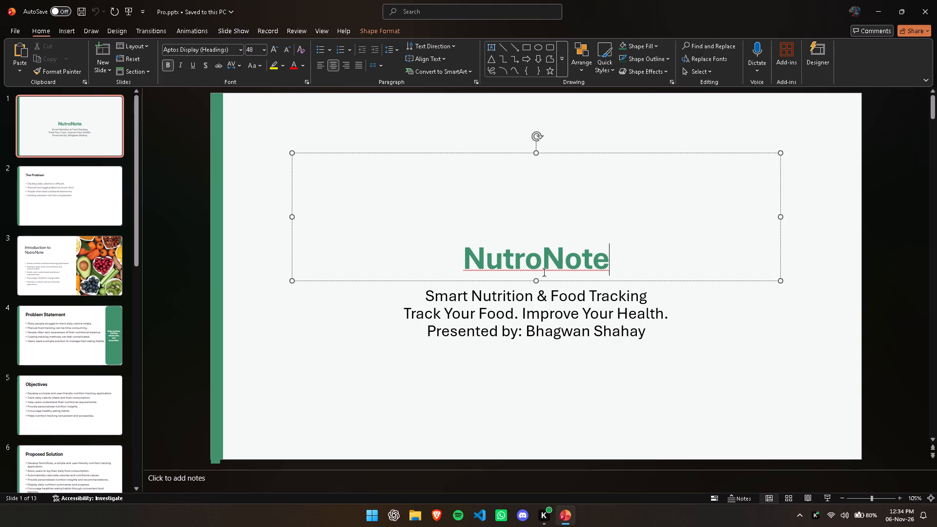
pyautogui.click(625, 262)
pyautogui.click(614, 247)
pyautogui.hotkey('ctrl', 'a')
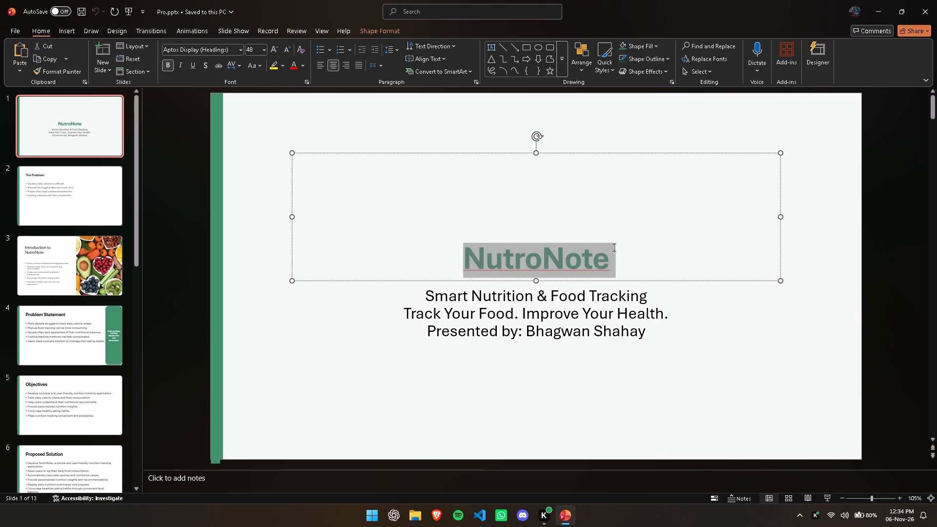
pyautogui.click(600, 153)
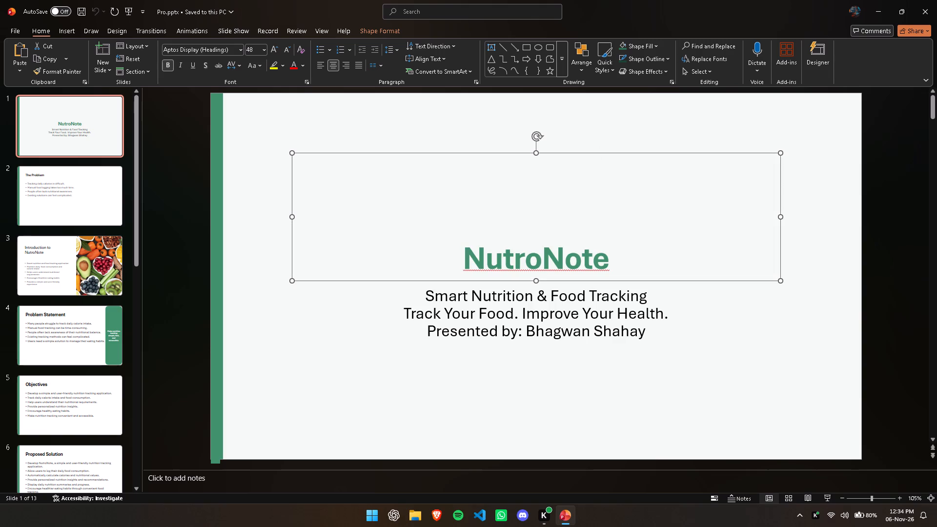
pyautogui.click(600, 153)
pyautogui.click(600, 153)
pyautogui.click(201, 31)
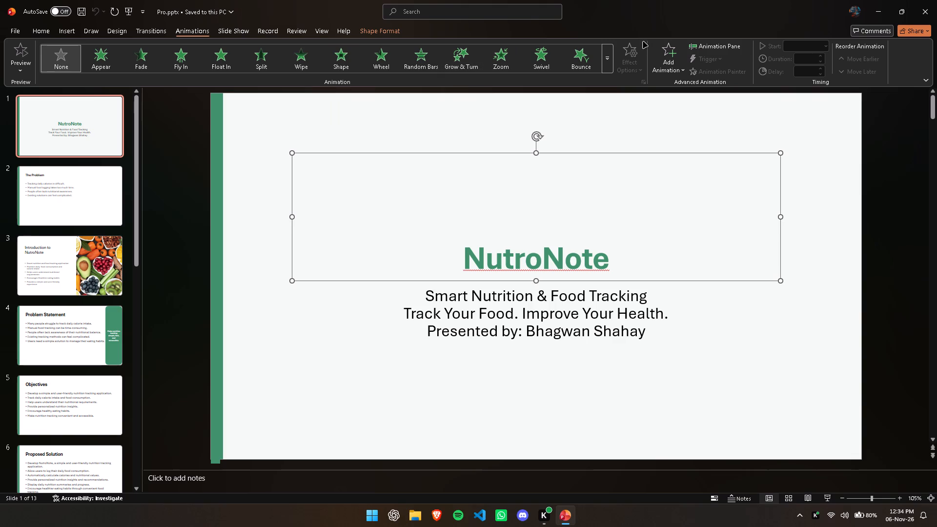
pyautogui.click(667, 64)
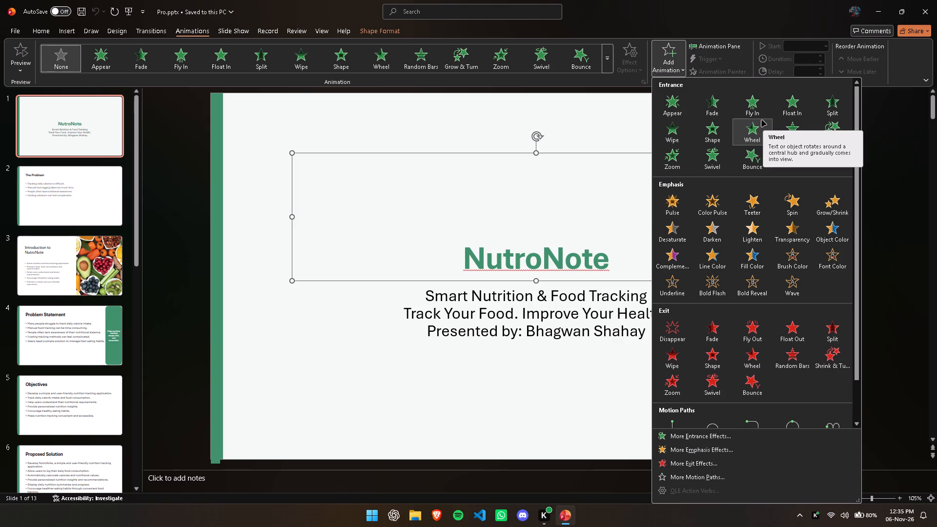
pyautogui.click(724, 109)
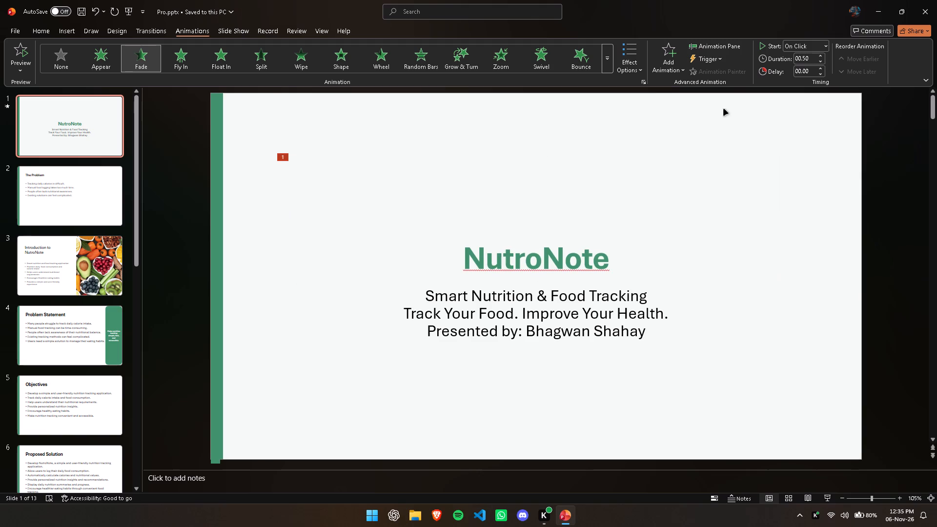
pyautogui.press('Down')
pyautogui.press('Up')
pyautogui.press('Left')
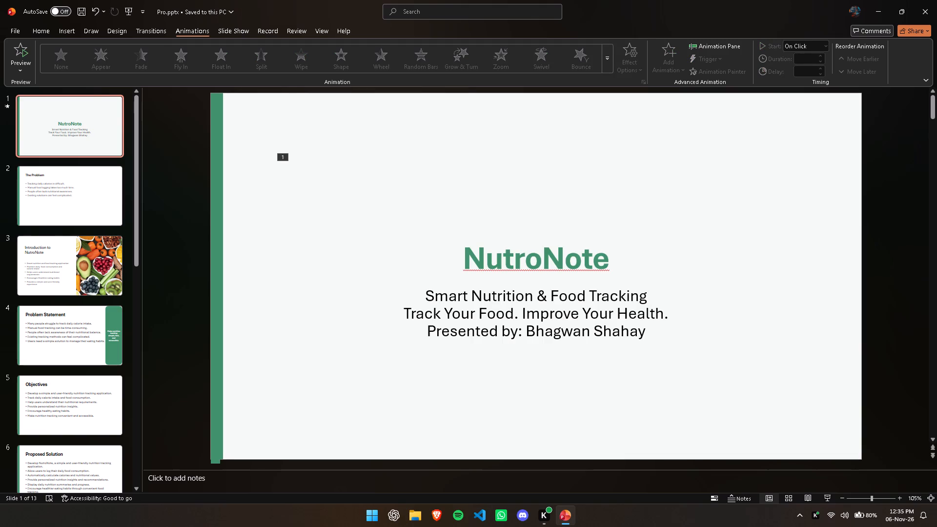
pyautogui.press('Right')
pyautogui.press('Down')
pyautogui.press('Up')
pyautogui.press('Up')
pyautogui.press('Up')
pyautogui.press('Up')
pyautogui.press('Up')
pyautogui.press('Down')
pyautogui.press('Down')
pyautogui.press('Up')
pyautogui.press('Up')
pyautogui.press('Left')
# Set the Fade animation on the first slide's NutroNote title to start On Click.
pyautogui.click(553, 232)
pyautogui.doubleClick(518, 264)
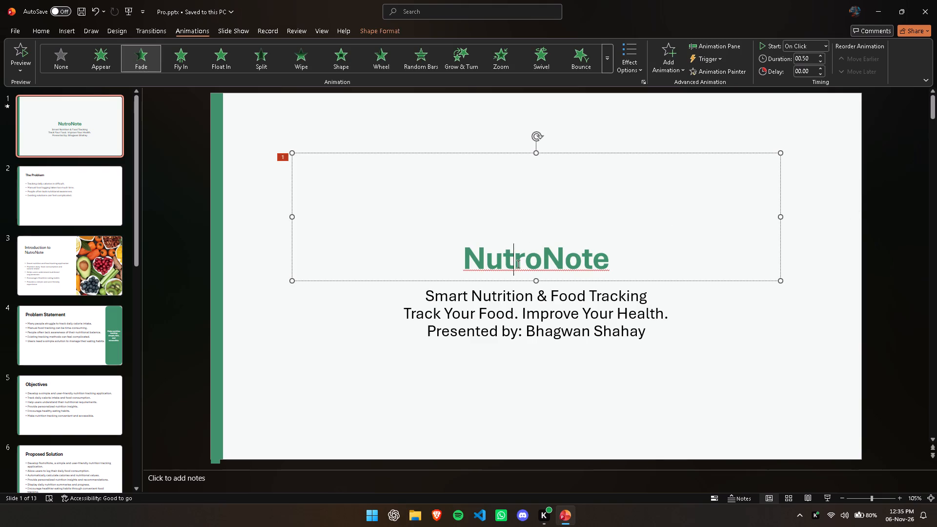
pyautogui.click(280, 158)
pyautogui.click(280, 158)
pyautogui.click(280, 158)
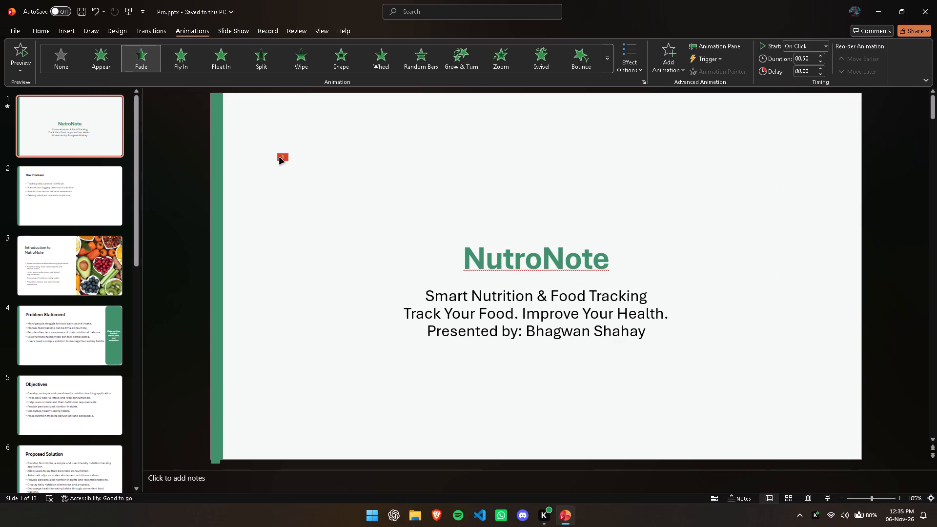
pyautogui.click(280, 158)
pyautogui.click(353, 182)
pyautogui.click(474, 233)
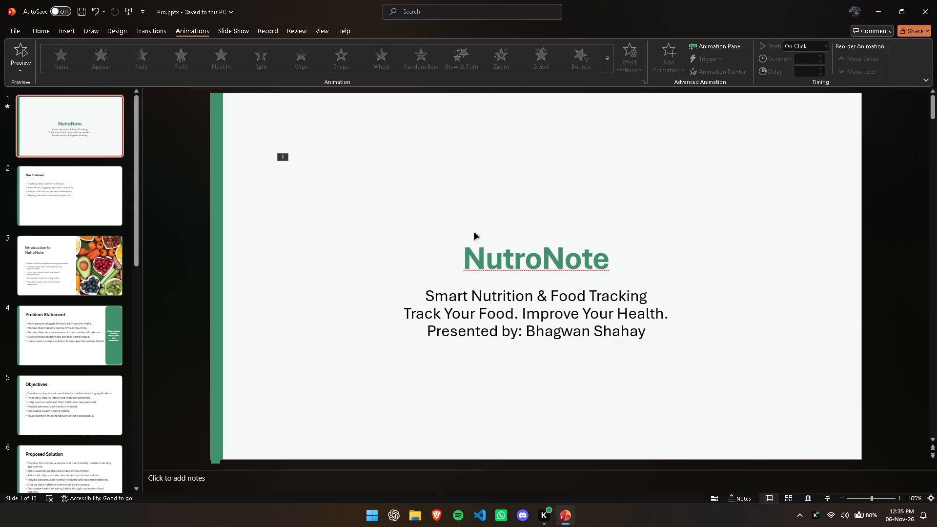
pyautogui.click(485, 249)
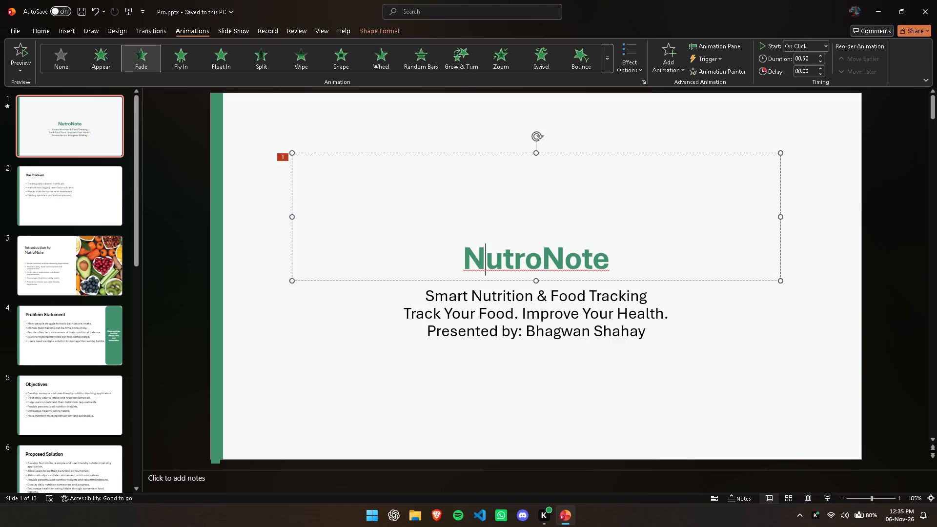
pyautogui.click(481, 151)
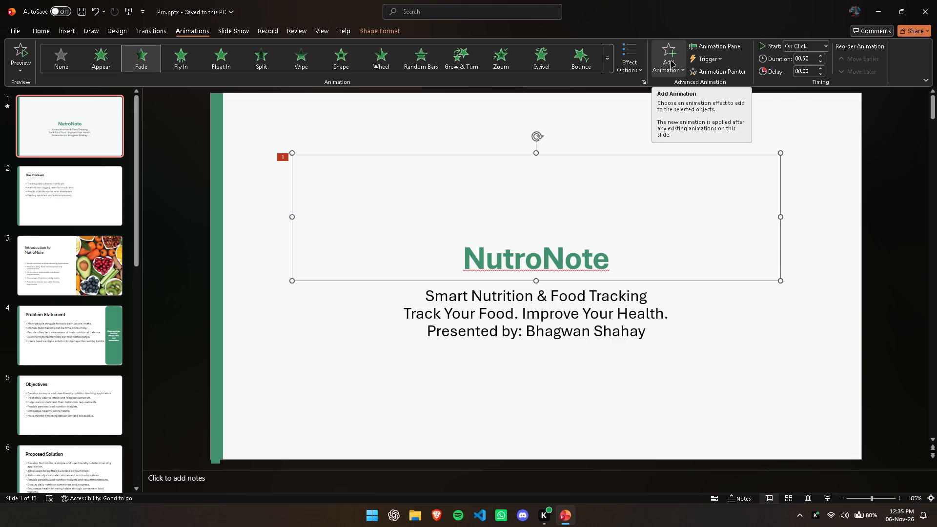
pyautogui.click(798, 47)
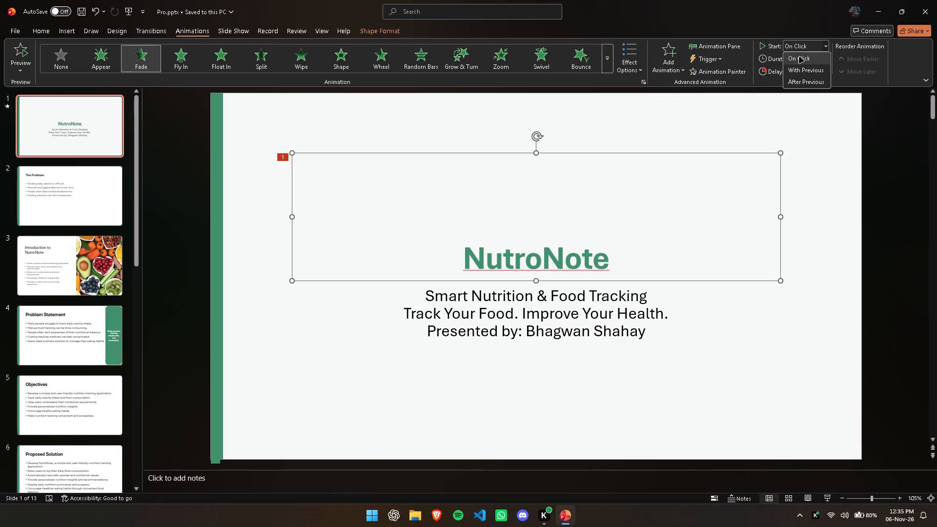
pyautogui.click(799, 57)
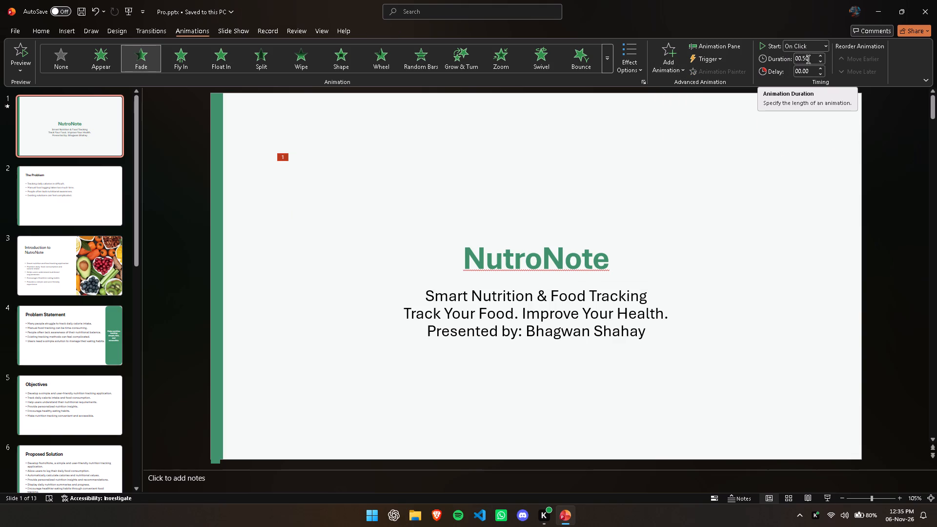
# Set the duration of the NutroNote title's Fade animation to 1.25 seconds.
pyautogui.click(812, 56)
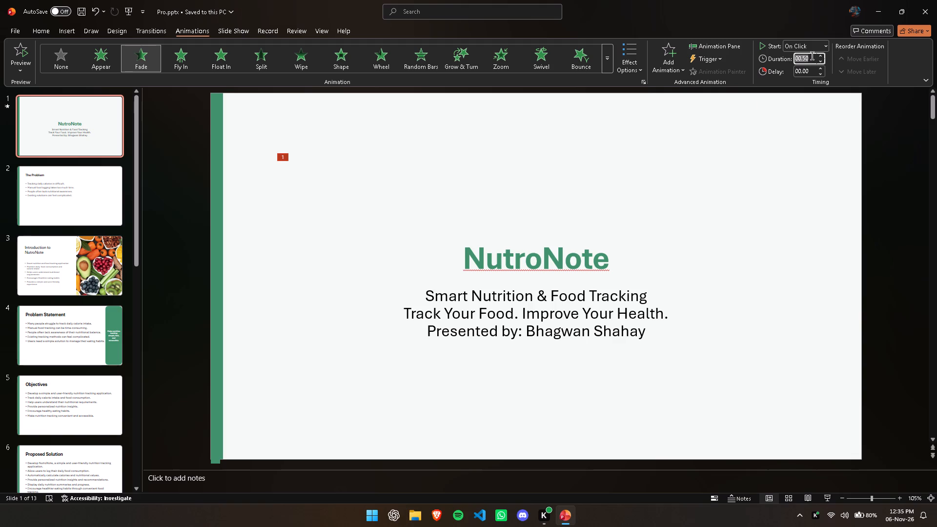
pyautogui.press('BackSpace')
pyautogui.press('BackSpace')
pyautogui.press('BackSpace')
pyautogui.write('1.')
pyautogui.write('25')
pyautogui.press('Return')
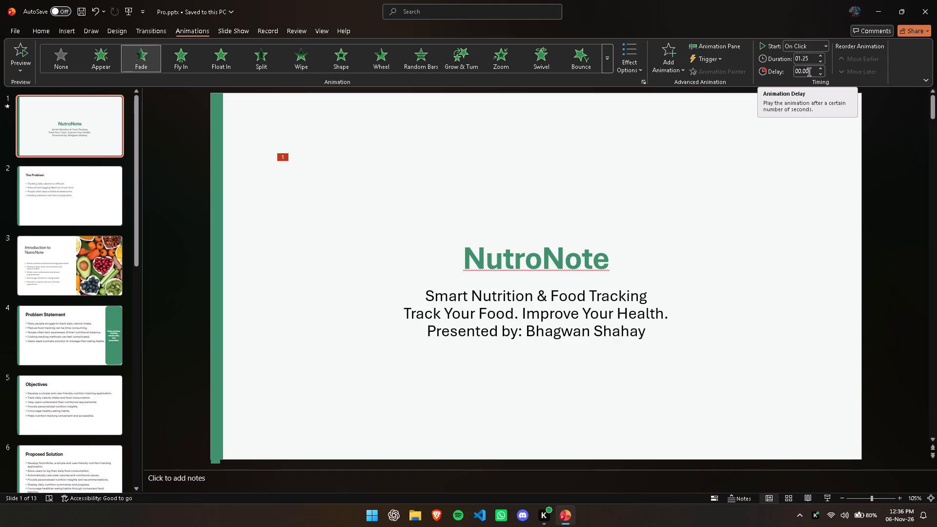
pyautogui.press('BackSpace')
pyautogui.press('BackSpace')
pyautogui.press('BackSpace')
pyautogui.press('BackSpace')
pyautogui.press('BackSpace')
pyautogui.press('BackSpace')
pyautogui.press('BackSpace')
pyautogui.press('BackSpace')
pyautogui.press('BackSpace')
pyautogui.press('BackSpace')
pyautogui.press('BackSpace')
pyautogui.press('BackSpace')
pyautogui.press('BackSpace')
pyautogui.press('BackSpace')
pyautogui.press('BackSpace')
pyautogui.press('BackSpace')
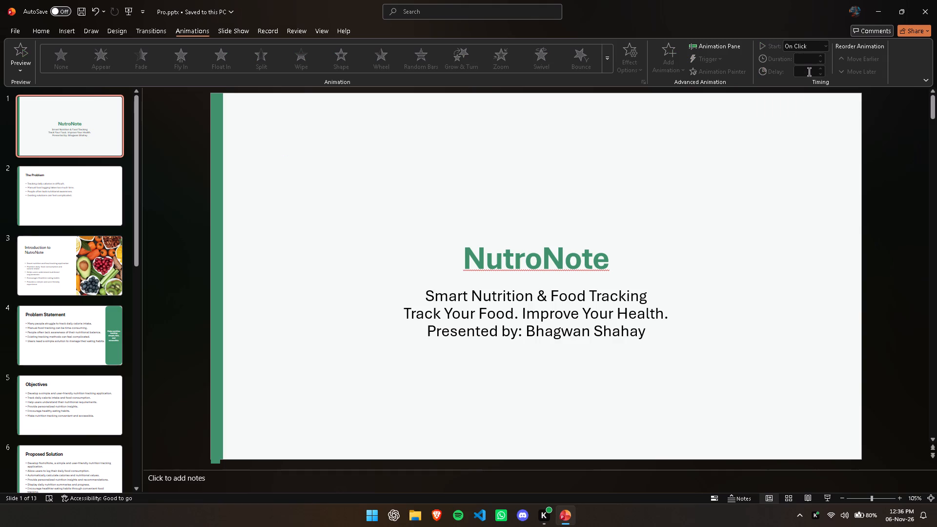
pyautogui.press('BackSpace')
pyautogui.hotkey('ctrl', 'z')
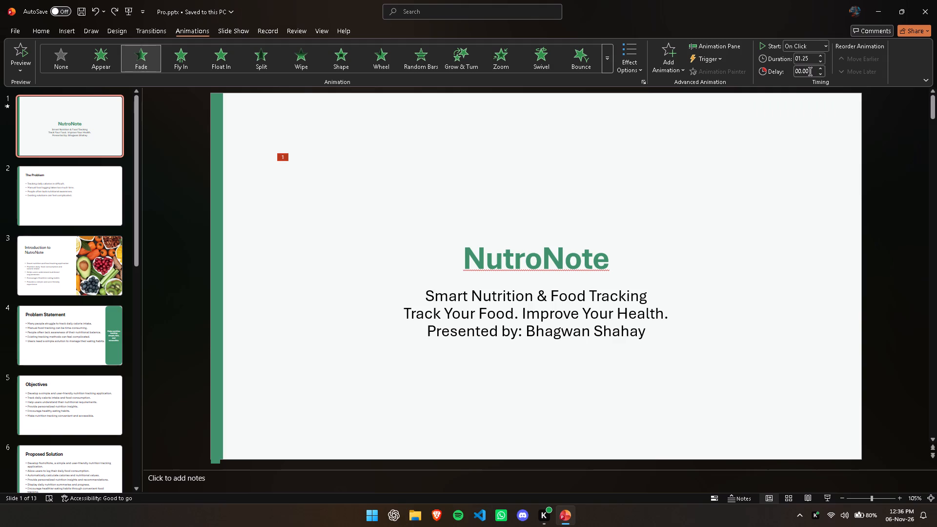
# Set the delay of the NutroNote title's Fade animation to 0.00 seconds and deselect the animation.
pyautogui.click(809, 71)
pyautogui.press('BackSpace')
pyautogui.write('0.000')
pyautogui.press('BackSpace')
pyautogui.press('Return')
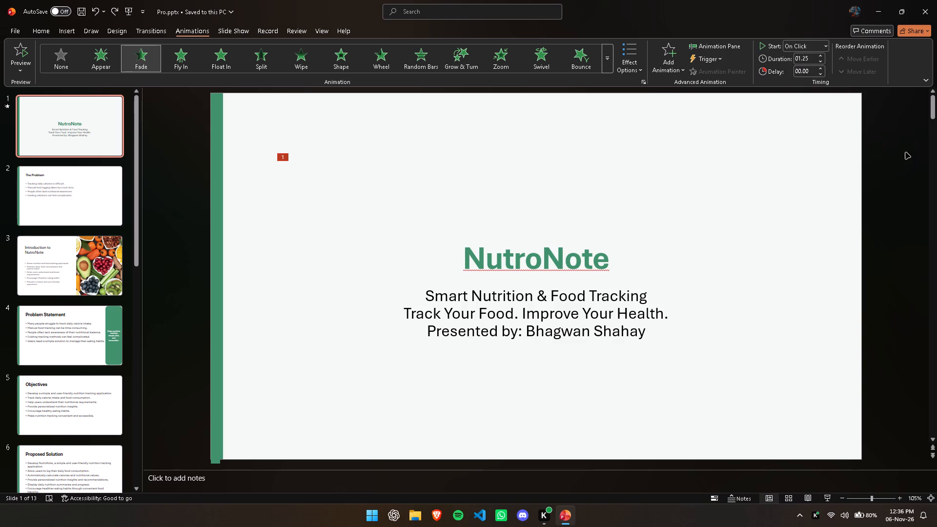
pyautogui.click(748, 184)
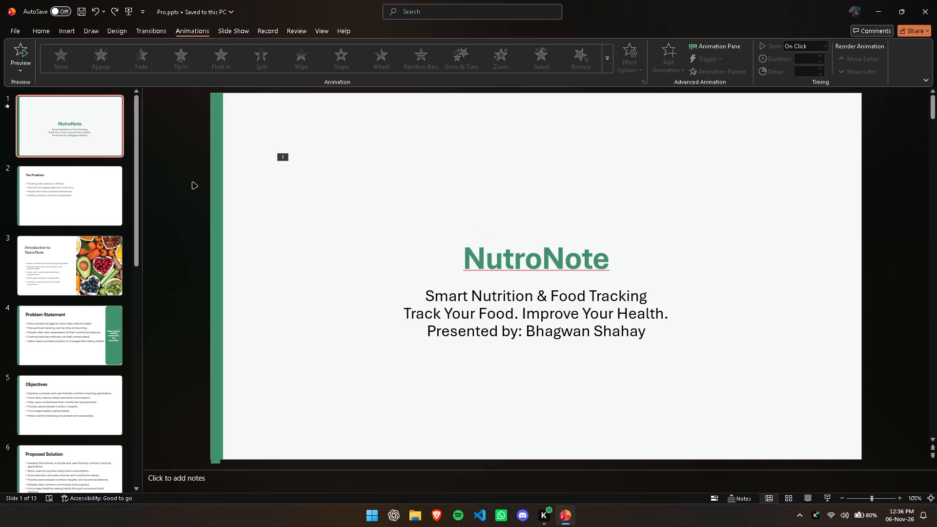
# Run the slide show from the title slide, replay the NutroNote Fade several times, and advance to The Problem slide.
pyautogui.click(95, 195)
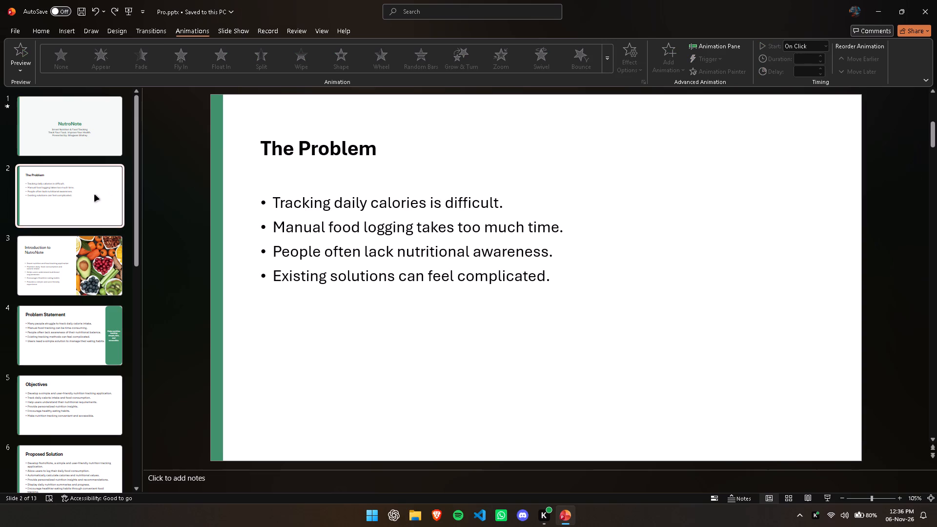
pyautogui.press('Up')
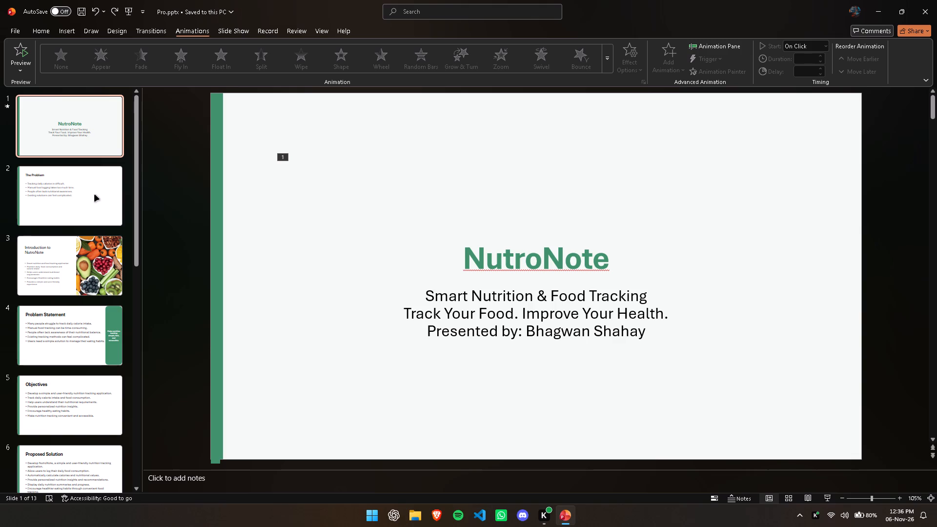
pyautogui.press('F5')
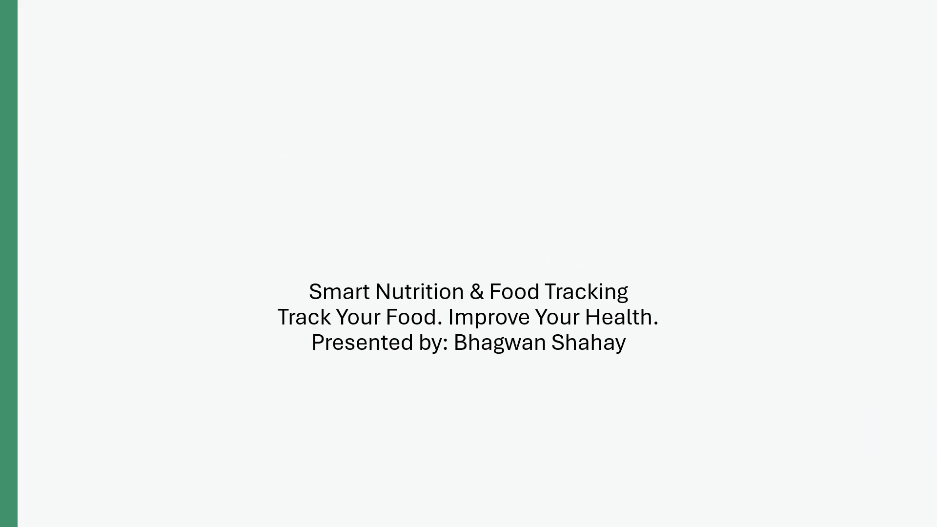
pyautogui.press('Left')
pyautogui.press('Right')
pyautogui.press('Left')
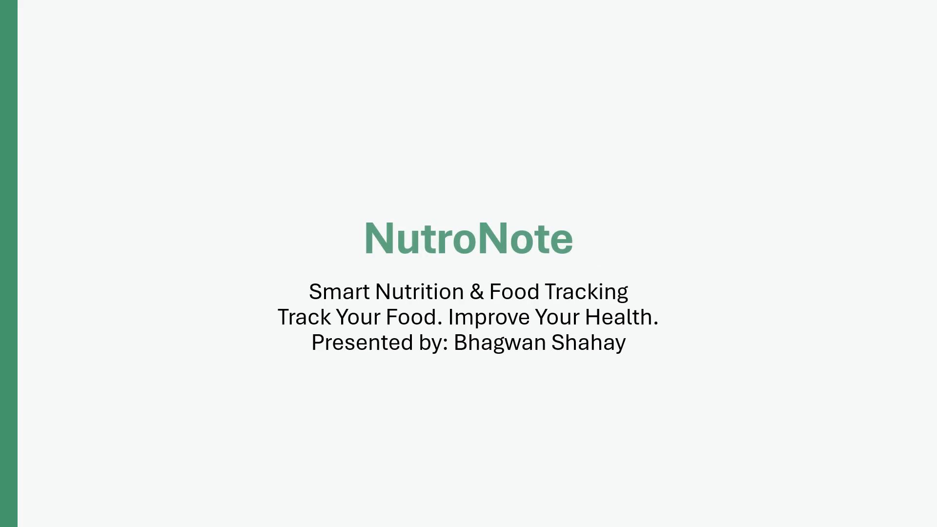
pyautogui.press('Right')
pyautogui.press('Left')
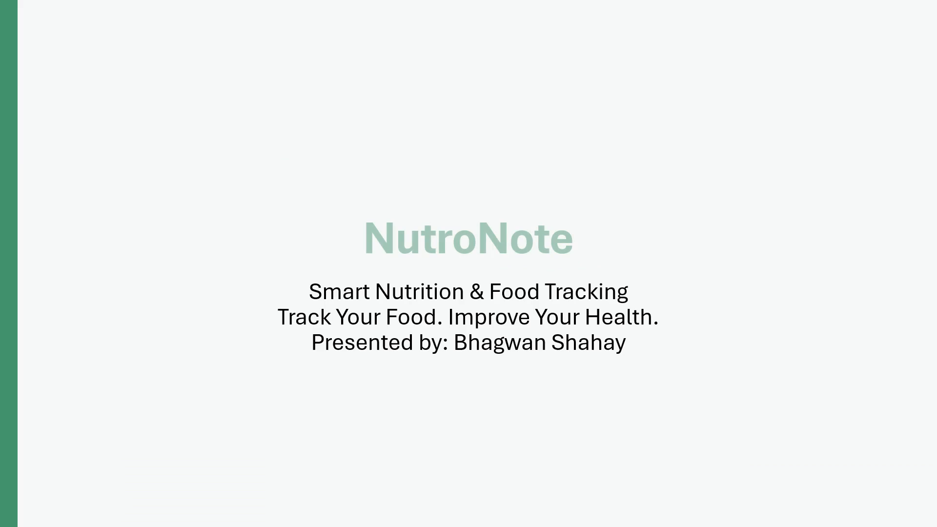
pyautogui.press('Right')
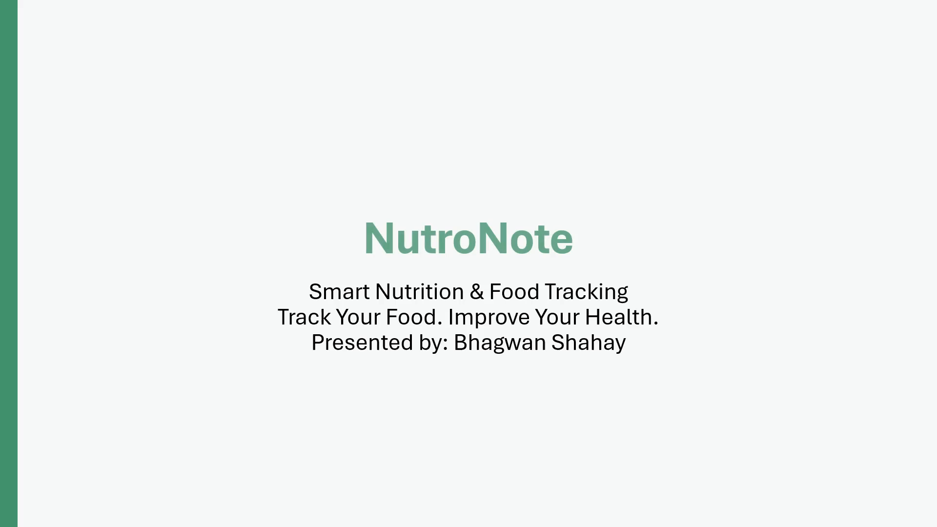
pyautogui.press('Left')
pyautogui.press('Right')
pyautogui.press('Left')
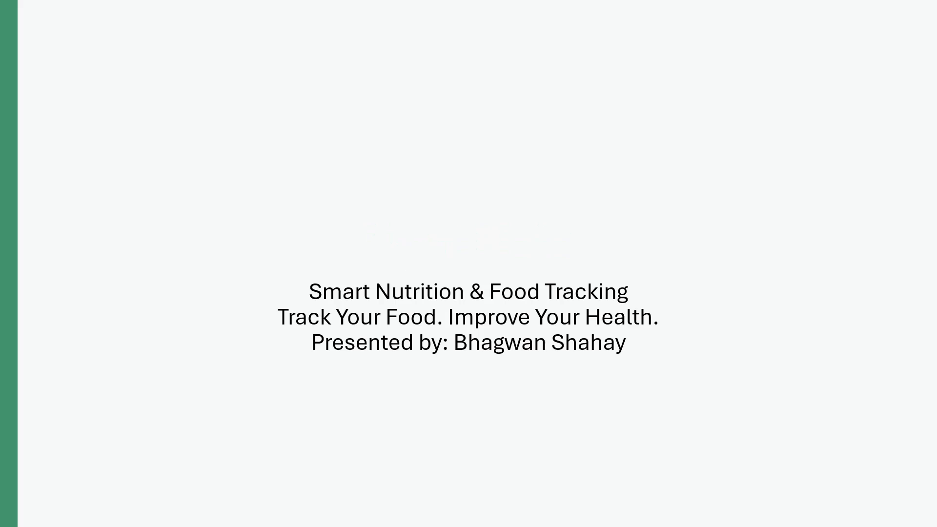
pyautogui.press('Right')
pyautogui.press('Left')
pyautogui.press('Right')
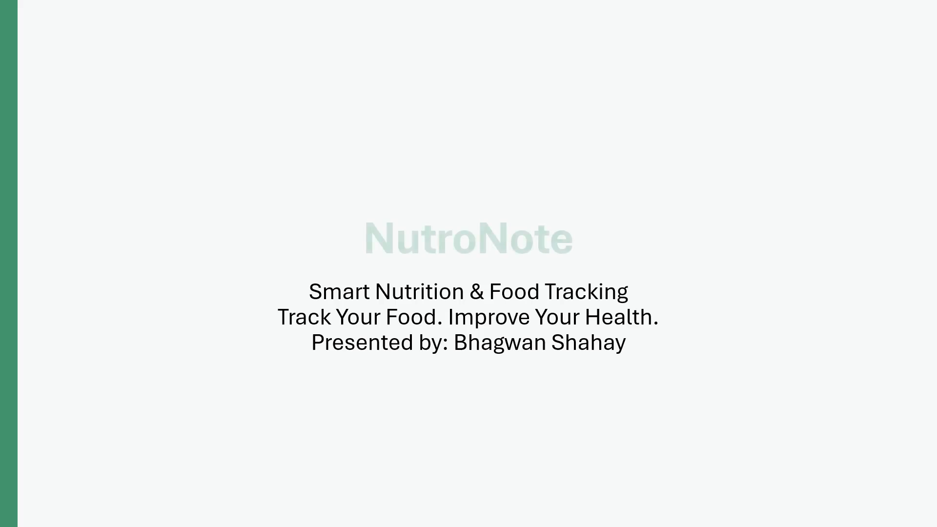
pyautogui.press('Right')
pyautogui.press('Right')
pyautogui.press('Left')
pyautogui.press('Left')
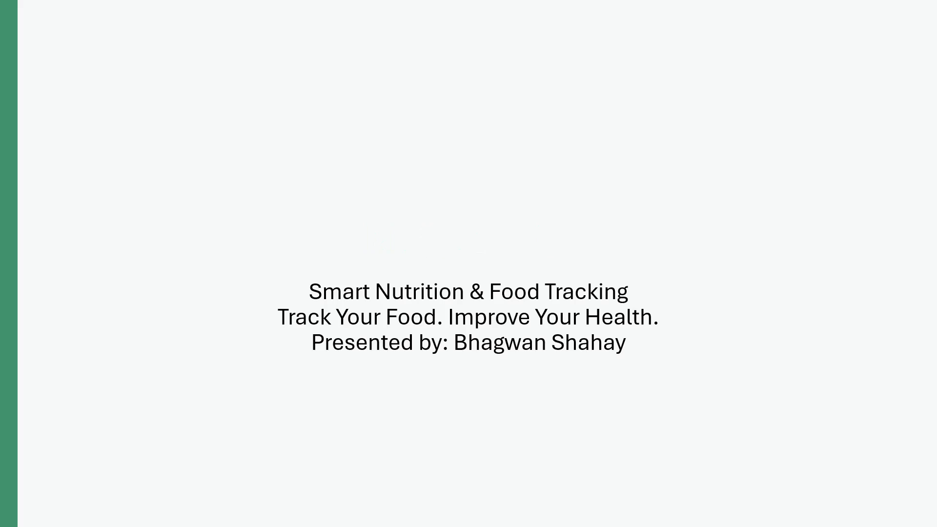
pyautogui.press('Right')
pyautogui.press('Right')
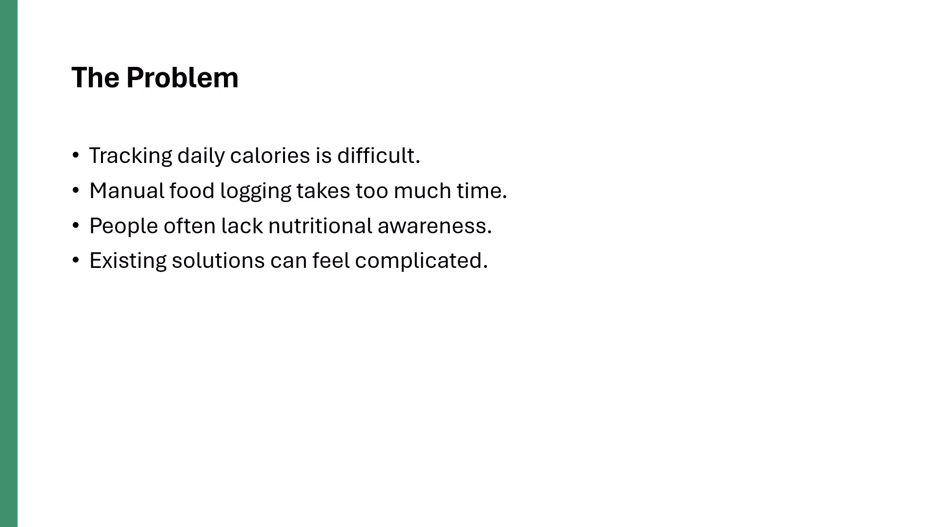
# Step back and forth between the title, The Problem and Introduction slides in the slide show, exit at Problem Statement, and return to the title slide.
pyautogui.press('Right')
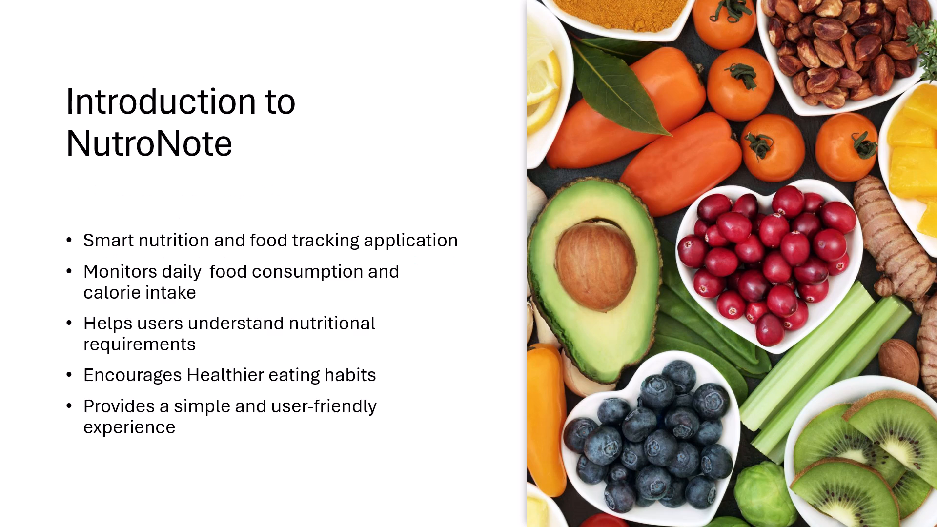
pyautogui.press('Left')
pyautogui.press('Left')
pyautogui.press('Left')
pyautogui.press('Left')
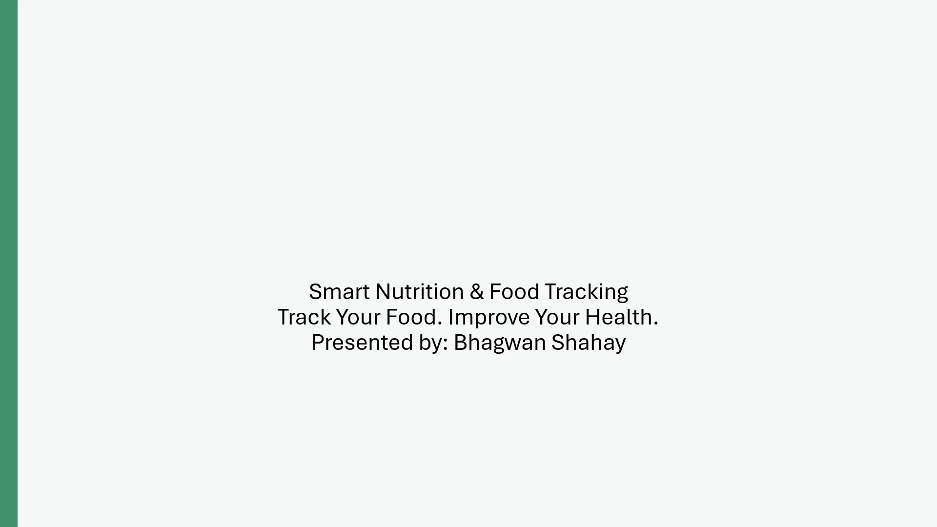
pyautogui.press('Right')
pyautogui.press('Right')
pyautogui.press('Right')
pyautogui.press('Right')
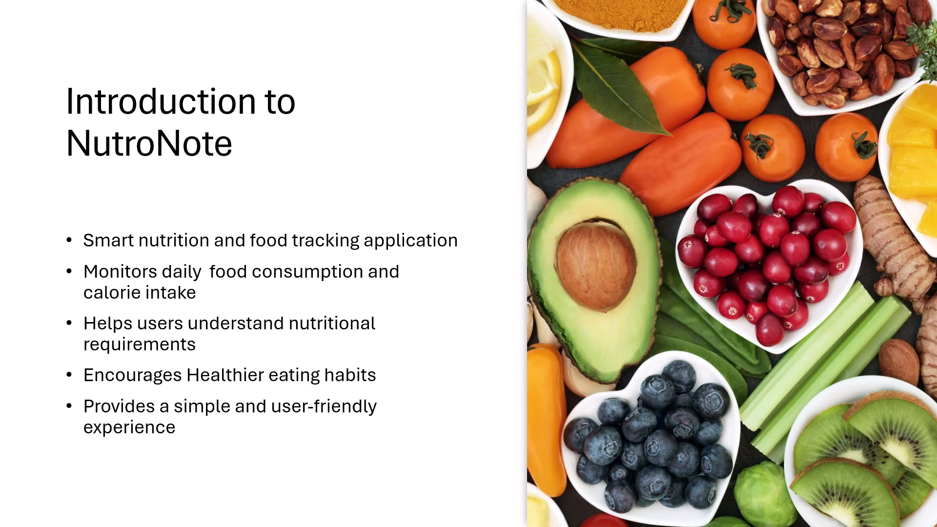
pyautogui.press('Right')
pyautogui.press('Escape')
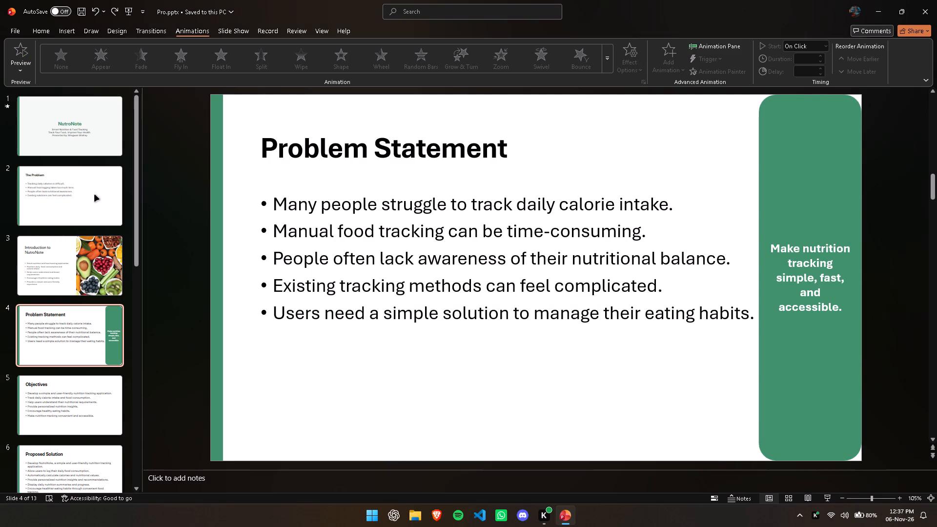
pyautogui.press('Up')
pyautogui.press('Up')
pyautogui.press('Up')
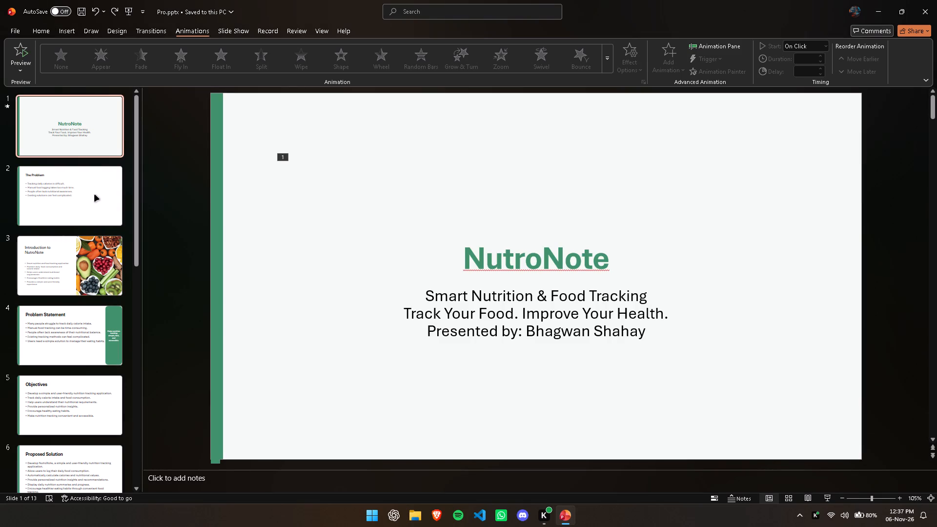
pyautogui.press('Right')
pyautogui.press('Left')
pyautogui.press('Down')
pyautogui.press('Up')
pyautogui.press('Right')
# Take a screenshot of the title slide in the editor with the NutroNote title box selected.
pyautogui.click(512, 254)
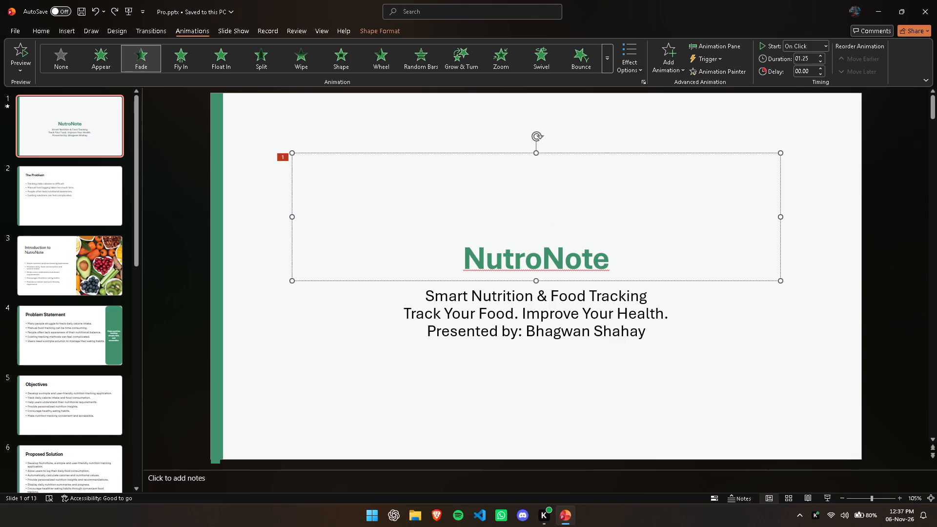
pyautogui.click(604, 153)
pyautogui.press('Print')
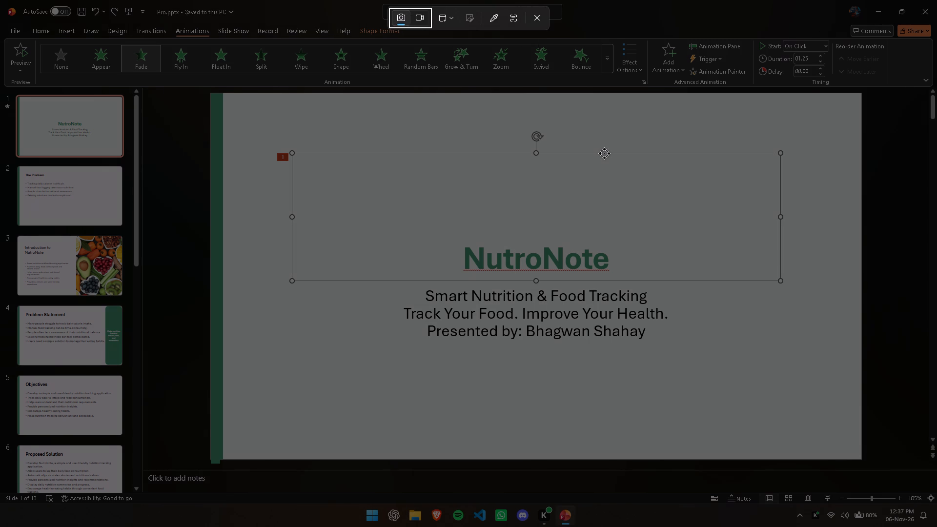
pyautogui.click(611, 187)
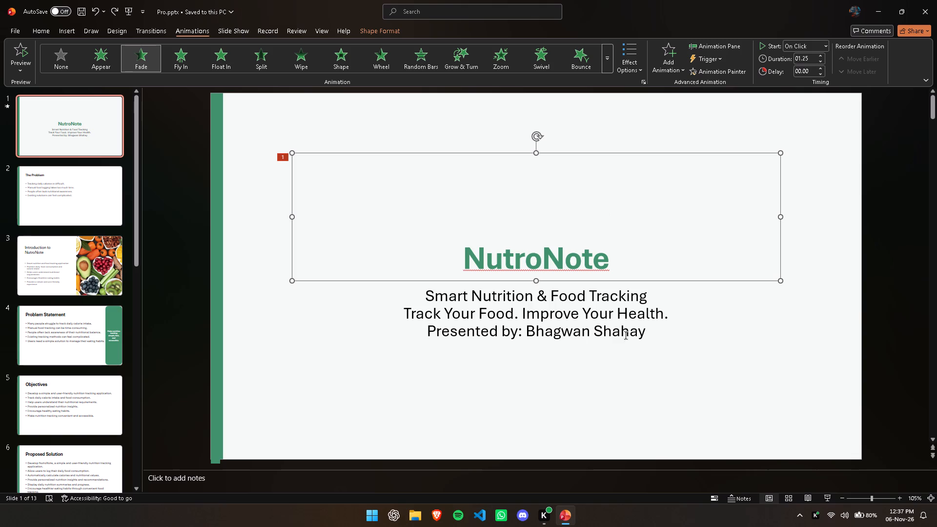
# Add a Fade entrance animation to the subtitle text box below the NutroNote title on the first slide.
pyautogui.click(656, 329)
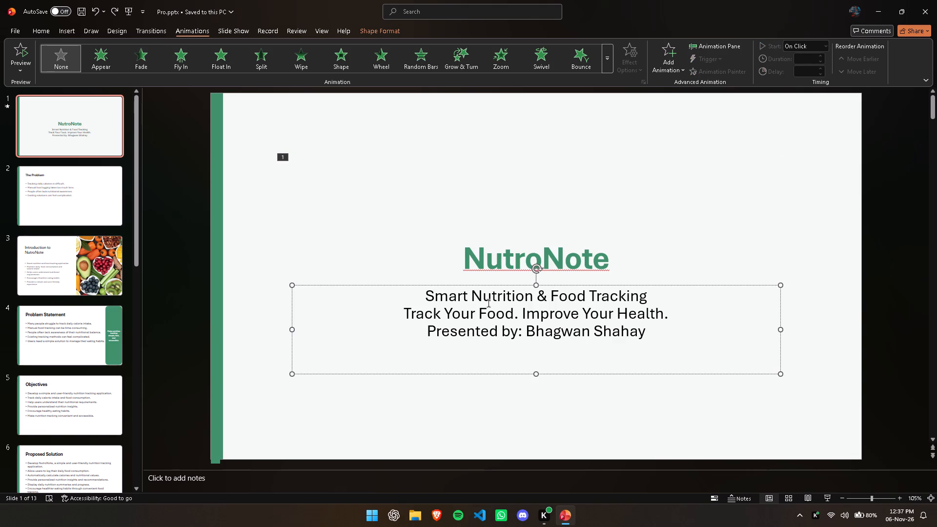
pyautogui.moveTo(424, 291); pyautogui.dragTo(634, 296)
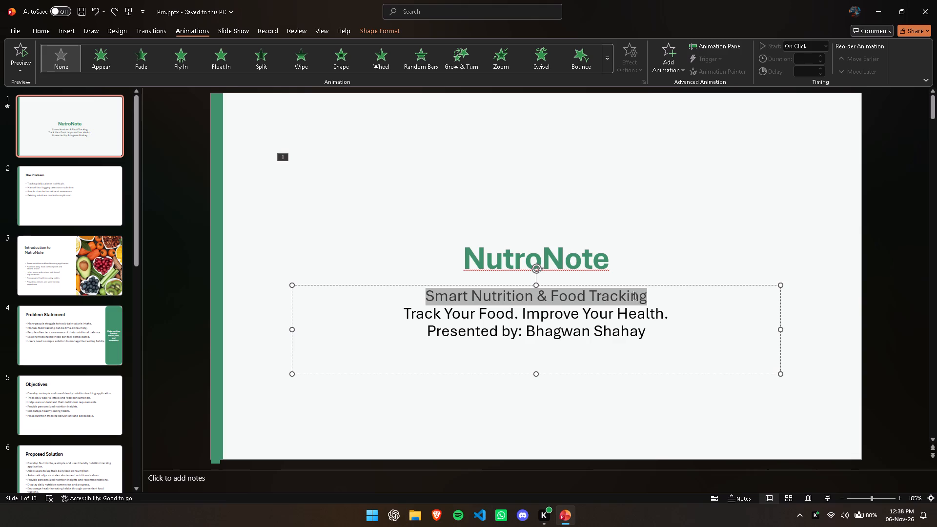
pyautogui.moveTo(634, 296); pyautogui.dragTo(635, 296)
pyautogui.click(658, 62)
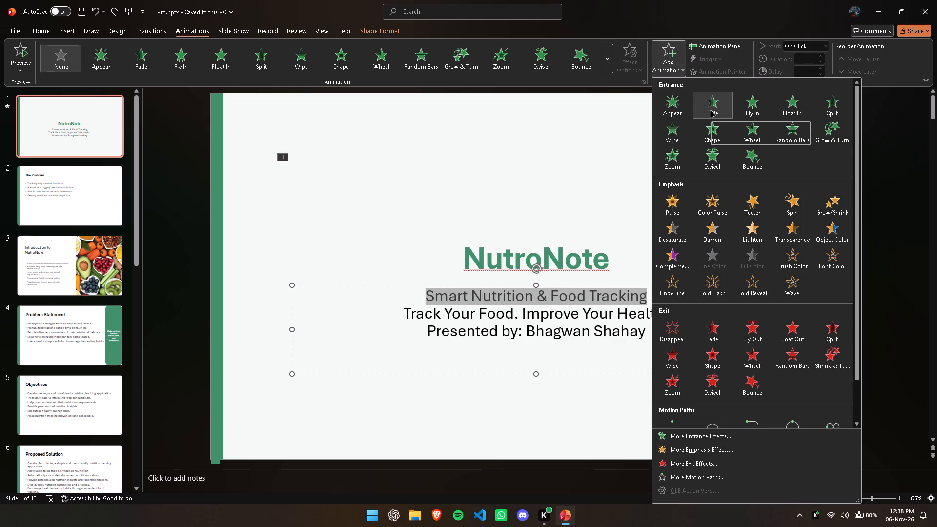
pyautogui.click(711, 111)
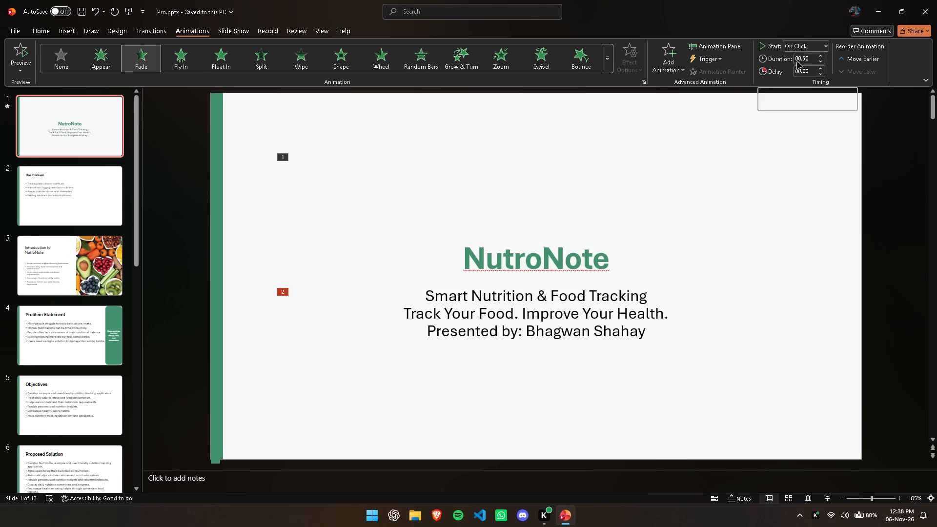
# Set the subtitle's Fade animation to start After Previous.
pyautogui.click(812, 43)
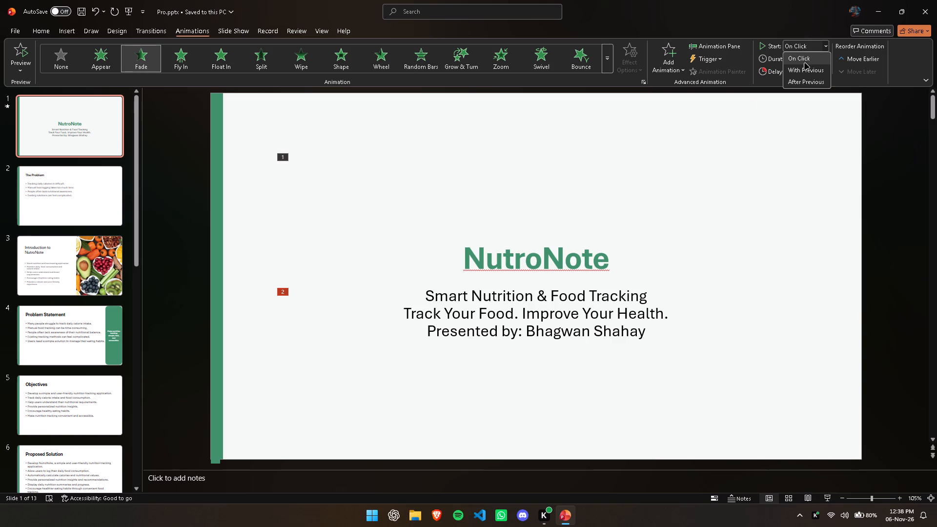
pyautogui.click(806, 85)
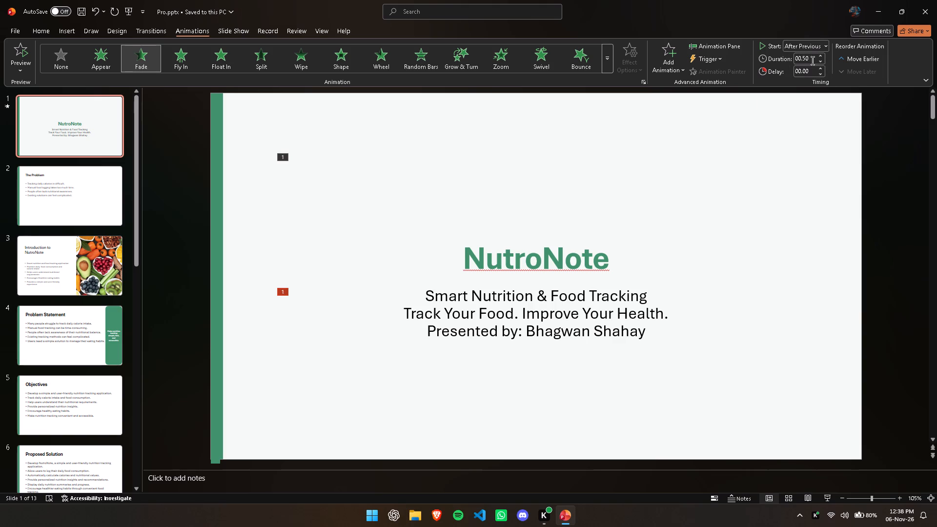
# Set the duration of the subtitle's Fade animation to 1.50 seconds.
pyautogui.click(812, 60)
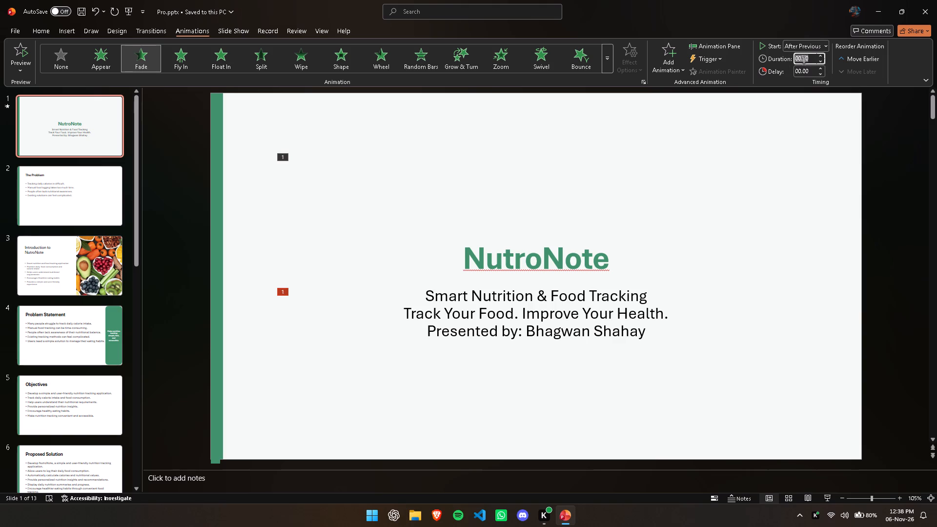
pyautogui.click(801, 59)
pyautogui.press('BackSpace')
pyautogui.press('1')
pyautogui.press('Return')
# Set the delay of the subtitle's Fade animation to 0.30 seconds and deselect the animation.
pyautogui.click(810, 71)
pyautogui.press('Right')
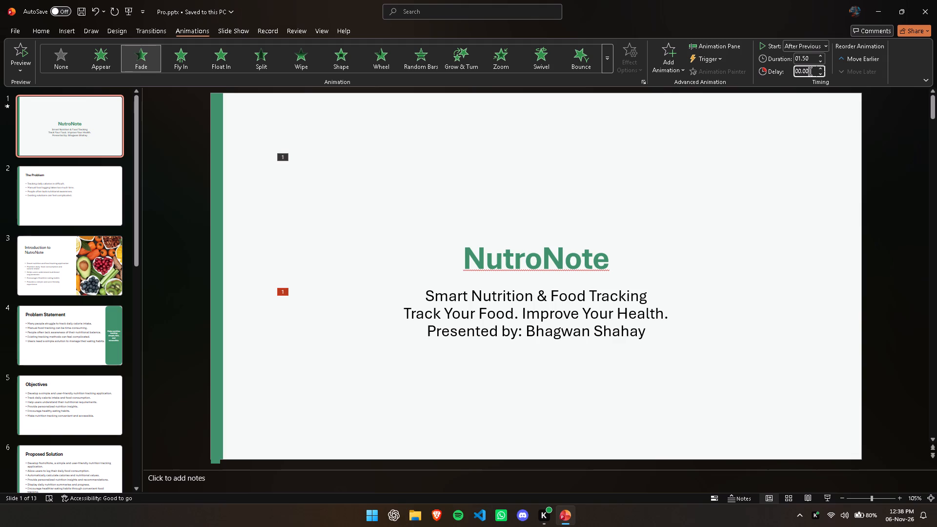
pyautogui.press('BackSpace')
pyautogui.press('BackSpace')
pyautogui.write('30')
pyautogui.press('Return')
pyautogui.click(632, 164)
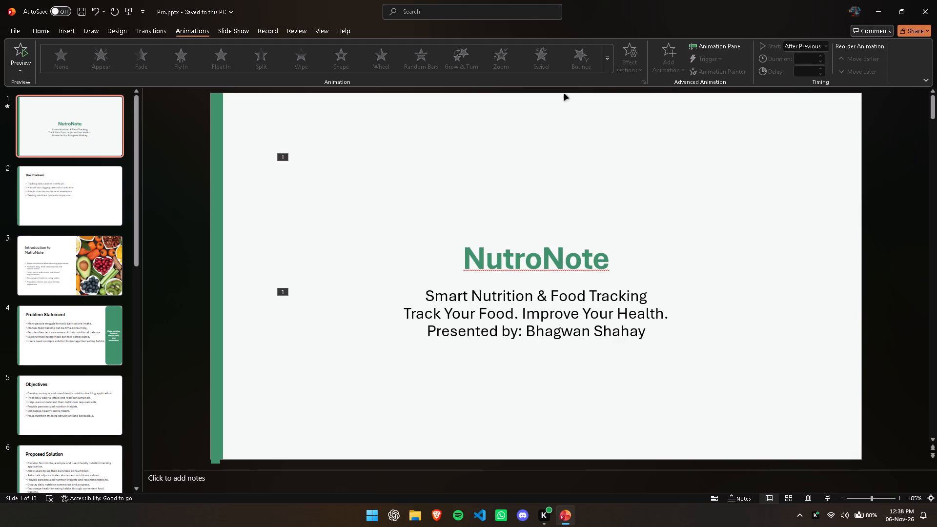
# Run the slide show from the beginning, replay the title slide's title and subtitle Fade animations several times, and exit the show.
pyautogui.press('F5')
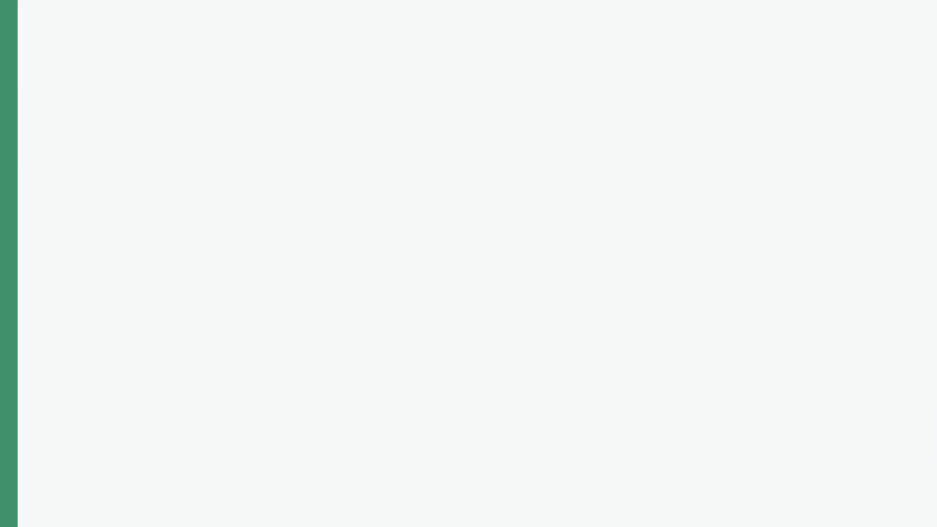
pyautogui.press('Right')
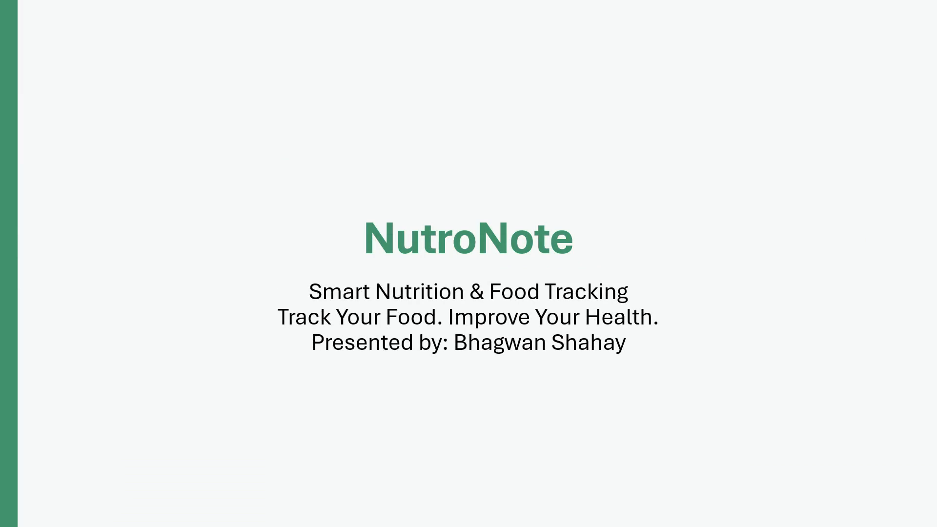
pyautogui.press('Left')
pyautogui.press('Right')
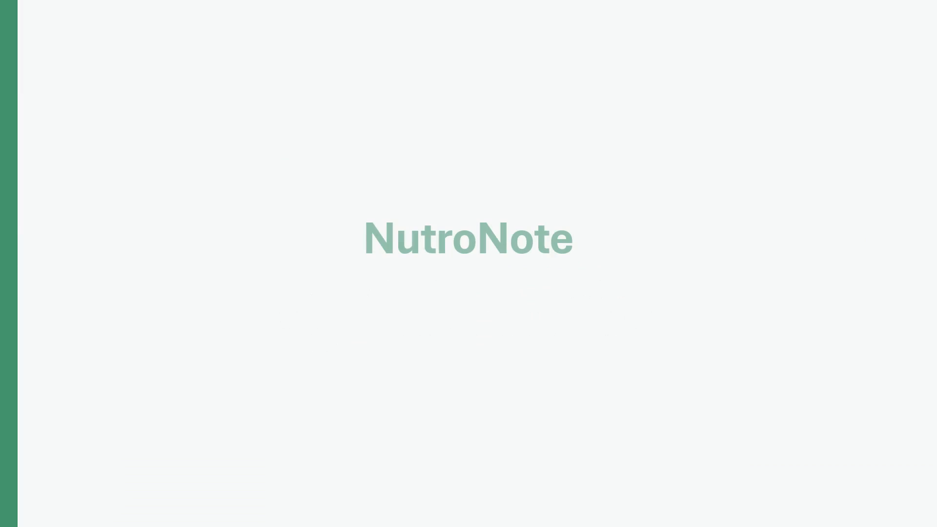
pyautogui.press('Right')
pyautogui.press('Left')
pyautogui.press('Left')
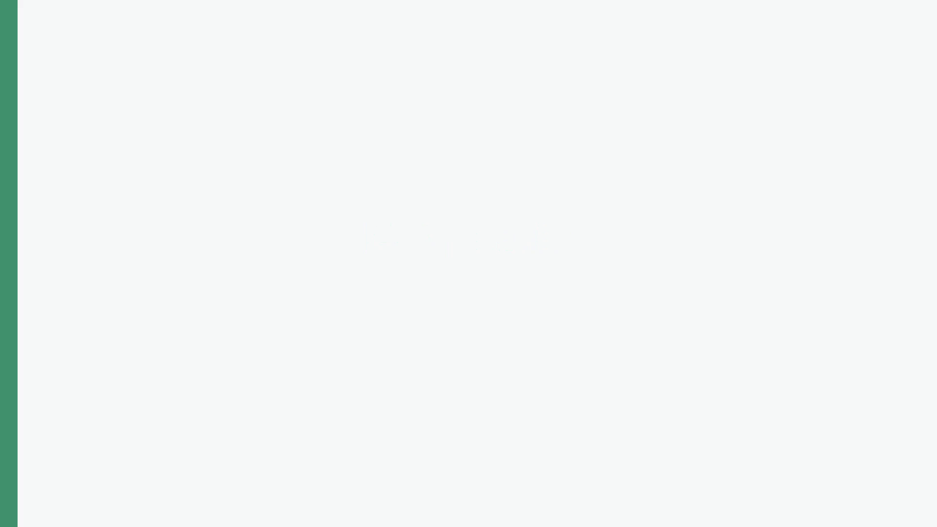
pyautogui.press('Right')
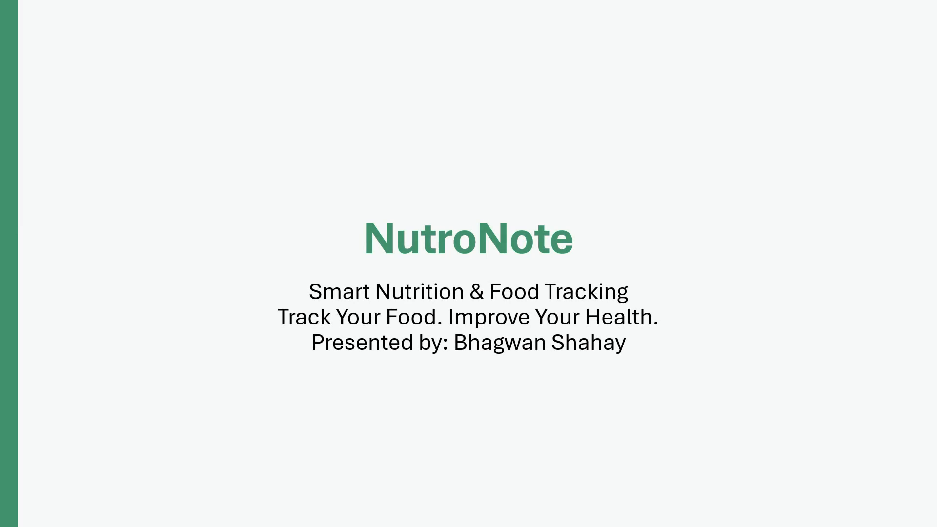
pyautogui.press('Escape')
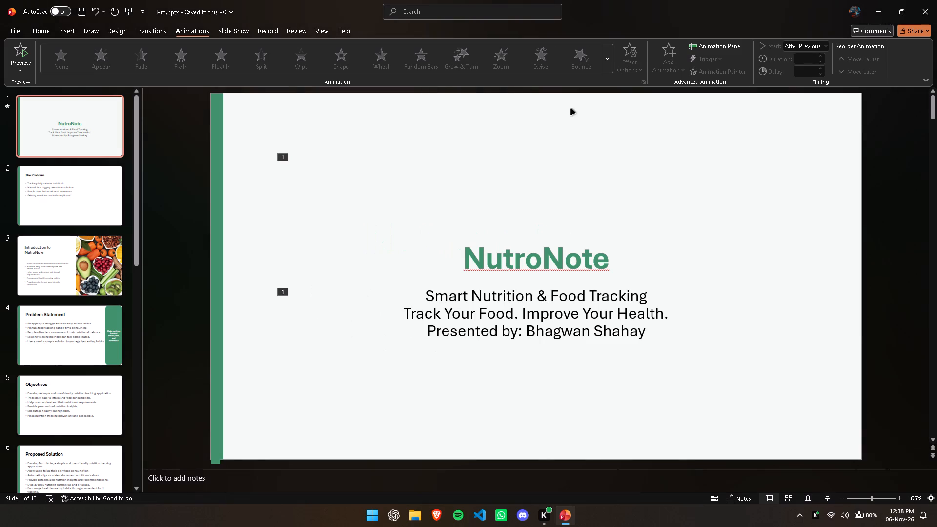
# Take a screenshot of the title slide in the editor with both animation markers showing.
pyautogui.press('Print')
pyautogui.click(619, 209)
# Run the slide show from the title slide, step forward to The Problem slide and back, and exit the show.
pyautogui.hotkey('shift', 'F5')
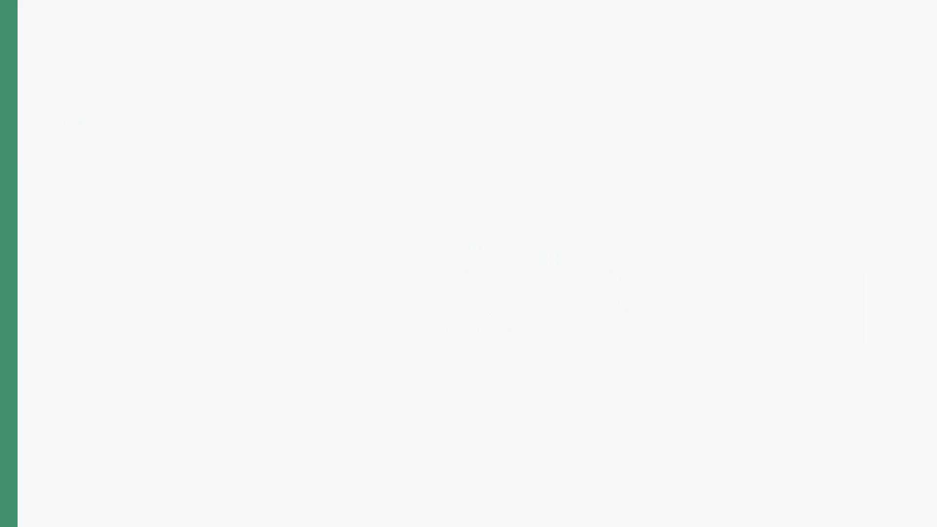
pyautogui.press('Right')
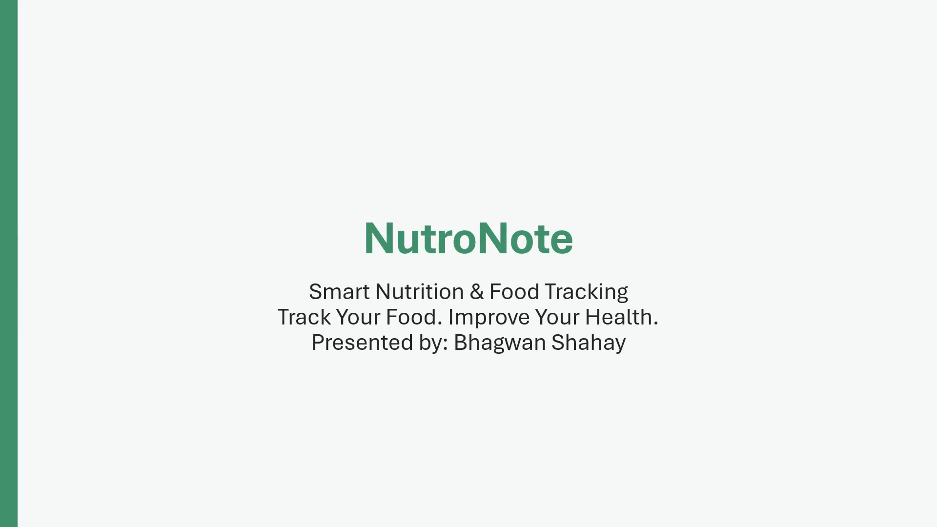
pyautogui.press('Right')
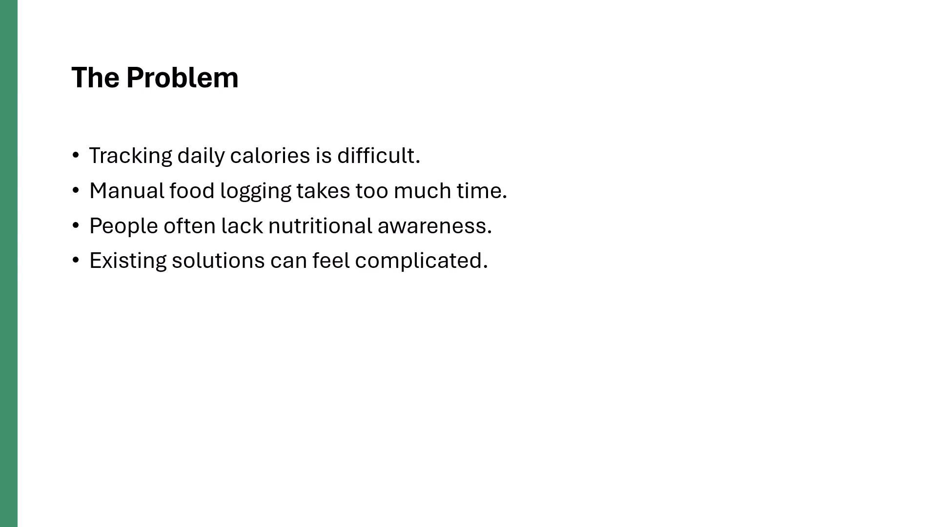
pyautogui.press('Right')
pyautogui.press('Left')
pyautogui.press('Left')
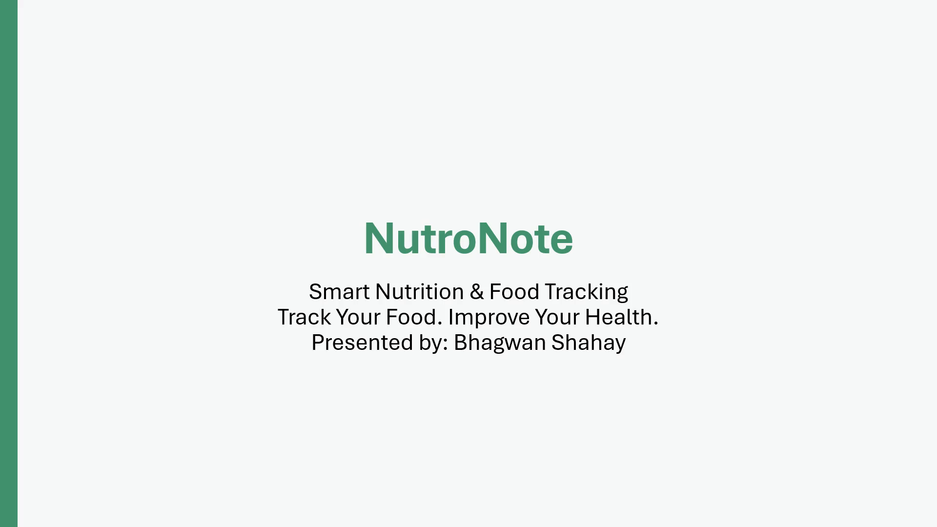
pyautogui.press('Escape')
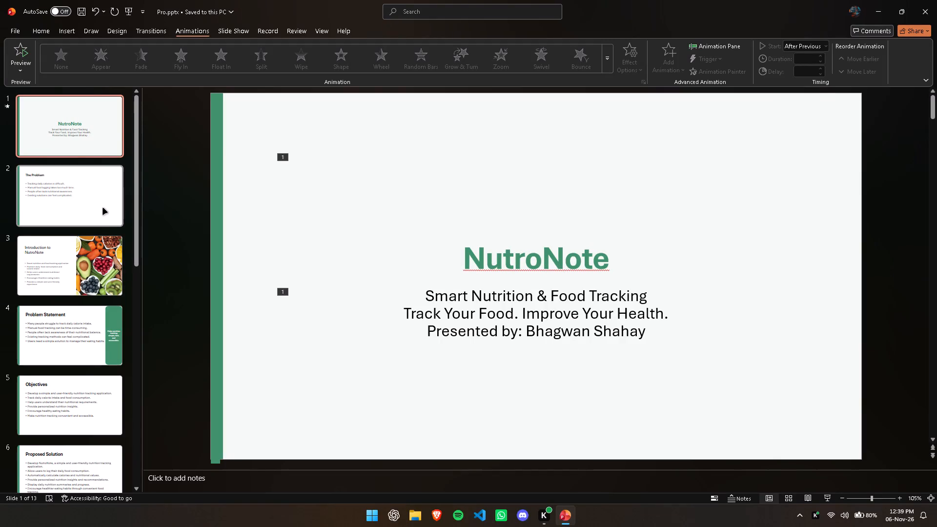
# Apply the Morph transition to slide 2, The Problem.
pyautogui.click(81, 210)
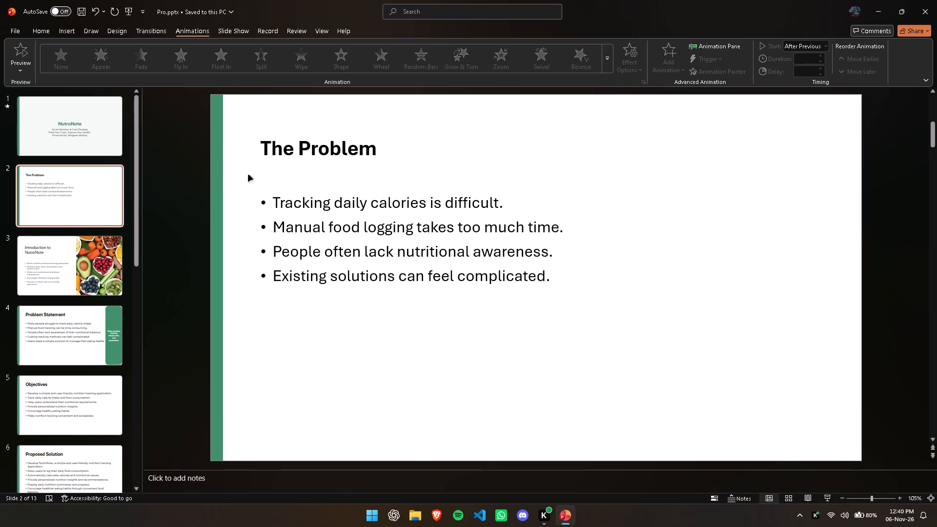
pyautogui.click(326, 153)
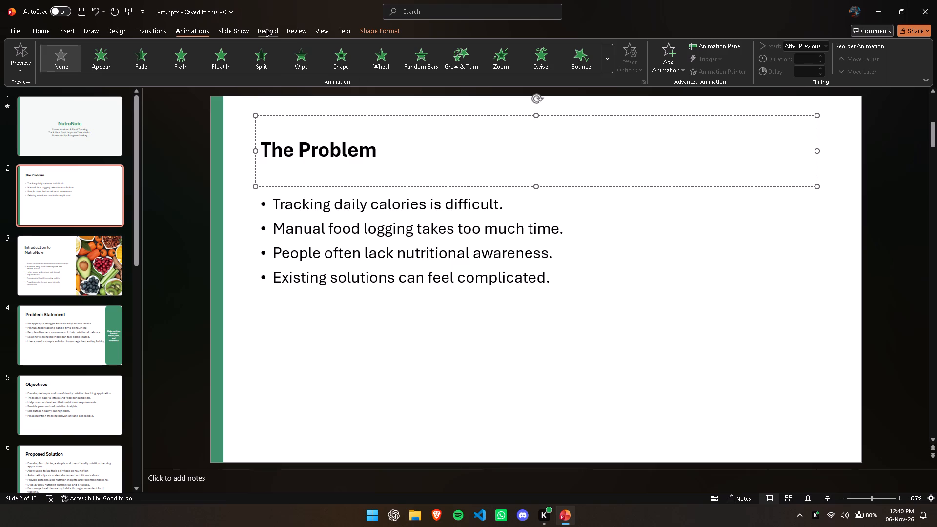
pyautogui.click(161, 36)
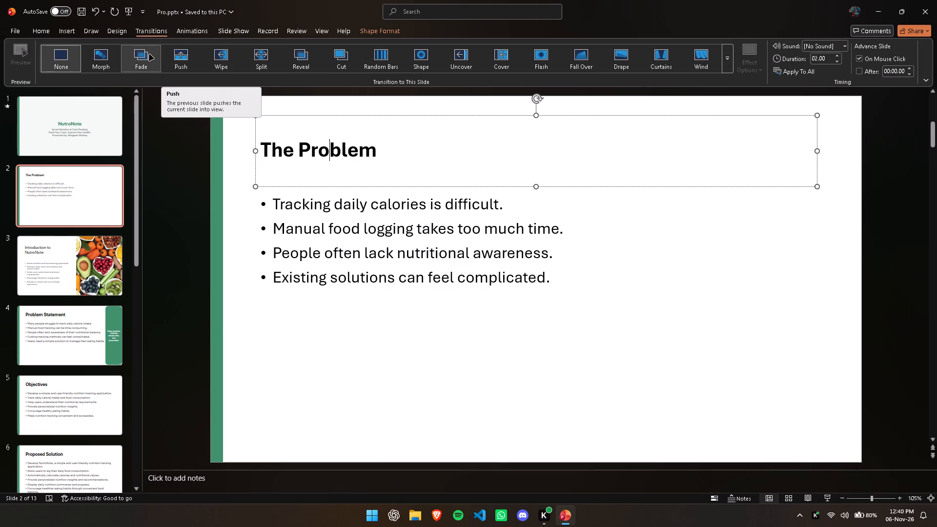
pyautogui.click(110, 62)
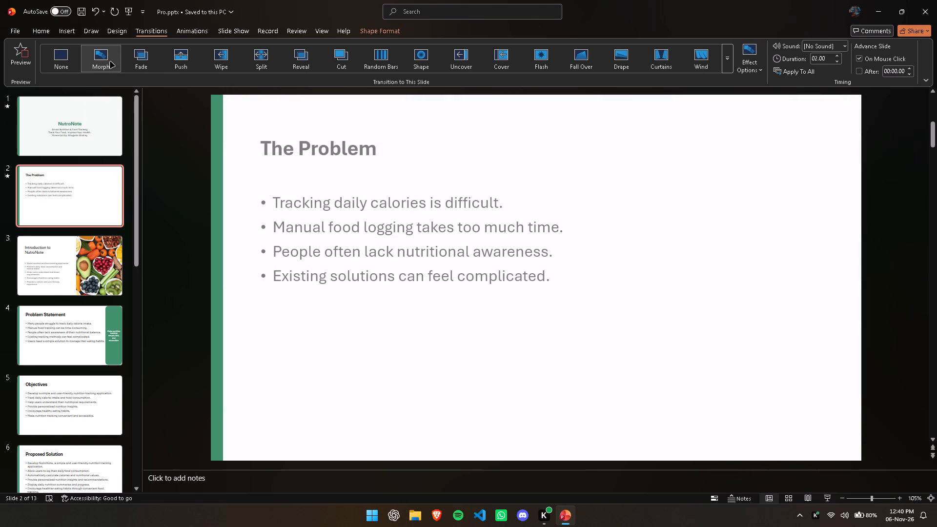
# Run the slide show from the beginning, replay the Morph transition between the title slide and The Problem several times, and exit the show.
pyautogui.click(99, 111)
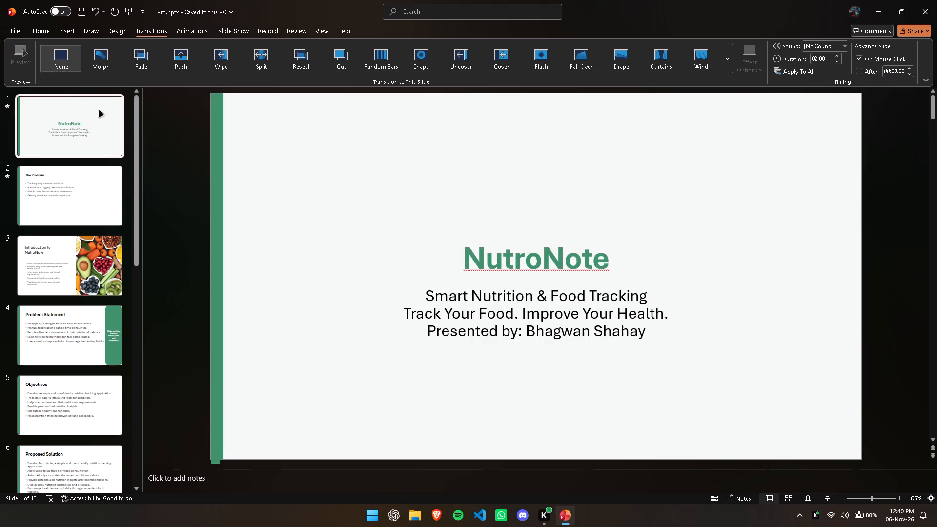
pyautogui.press('Right')
pyautogui.press('Right')
pyautogui.press('Down')
pyautogui.press('Up')
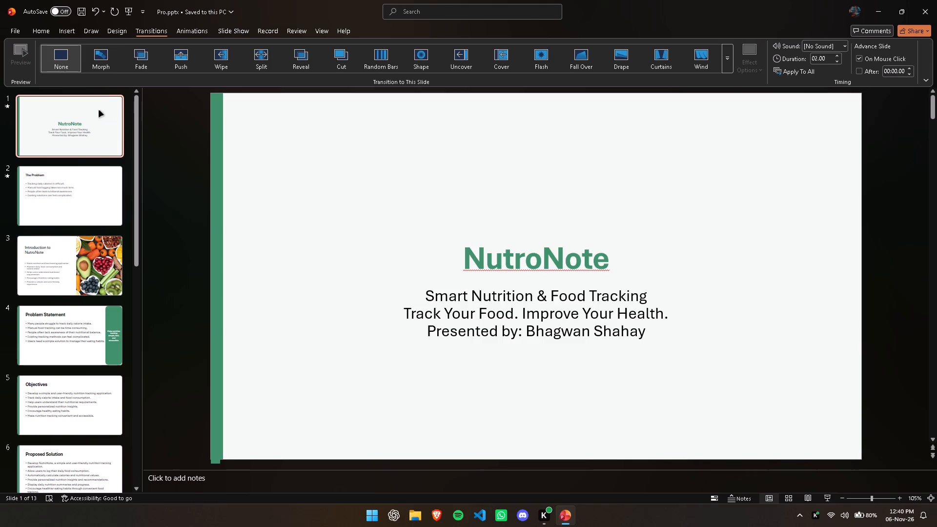
pyautogui.press('F5')
pyautogui.press('Right')
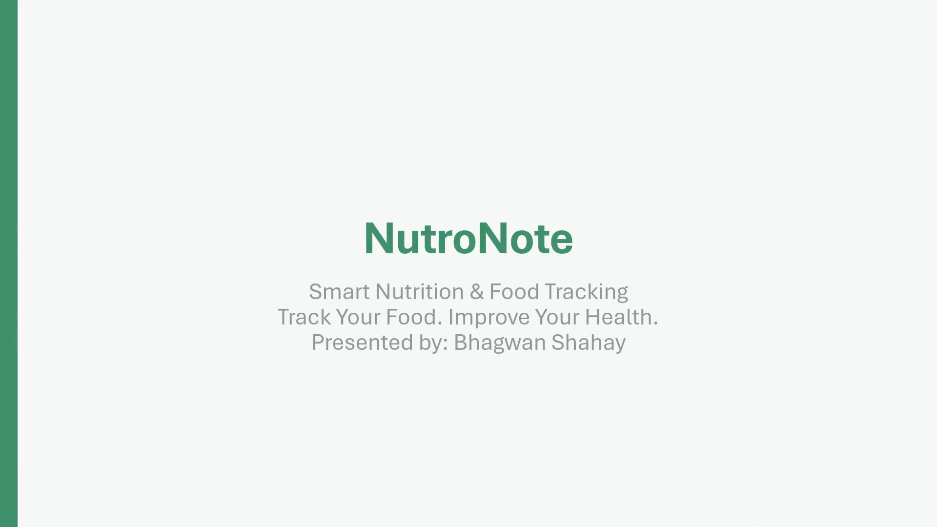
pyautogui.press('Right')
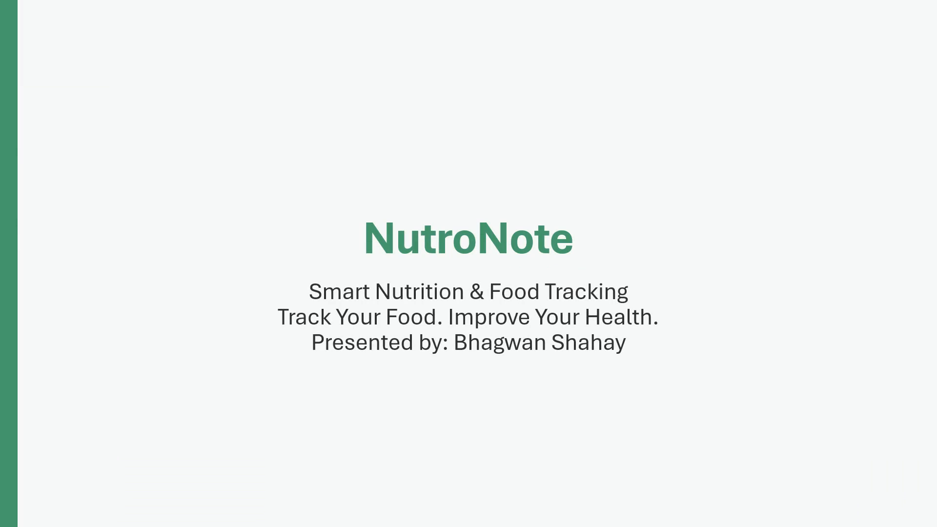
pyautogui.press('Right')
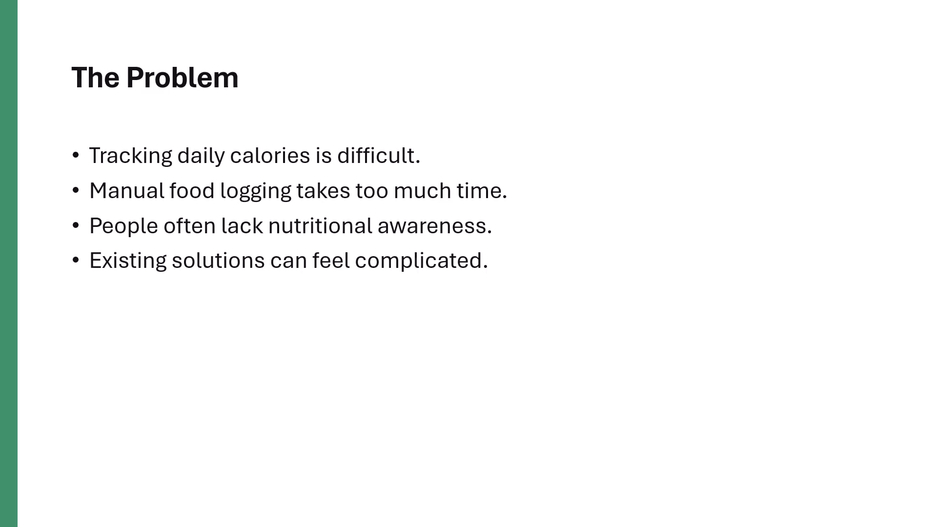
pyautogui.press('Left')
pyautogui.press('Left')
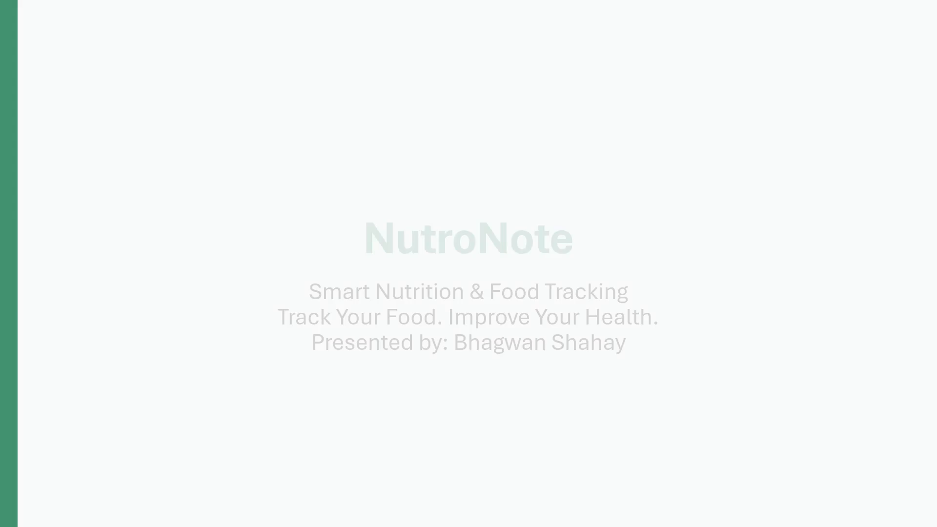
pyautogui.press('Right')
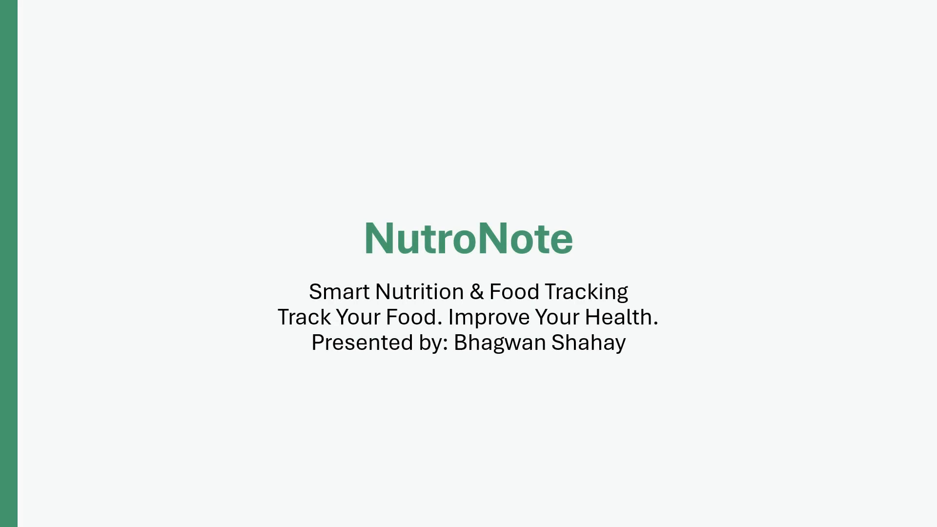
pyautogui.press('Left')
pyautogui.press('Right')
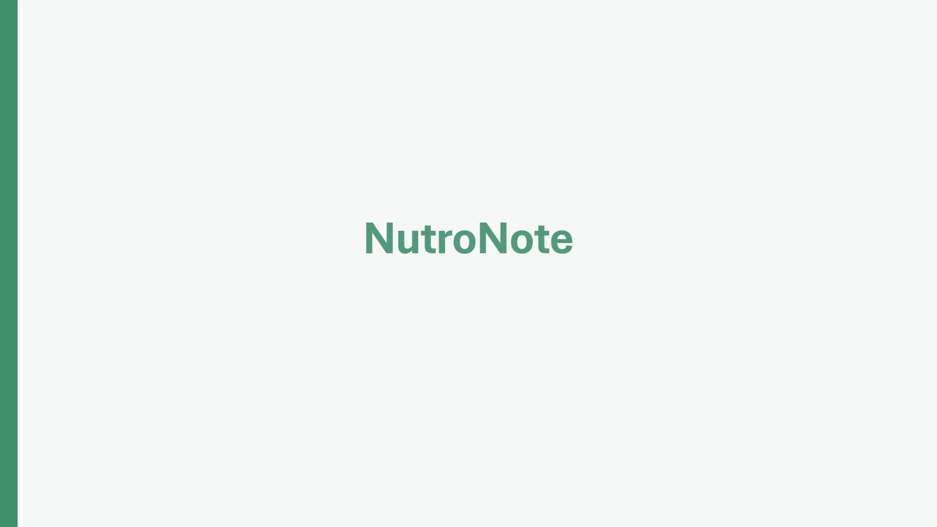
pyautogui.press('Right')
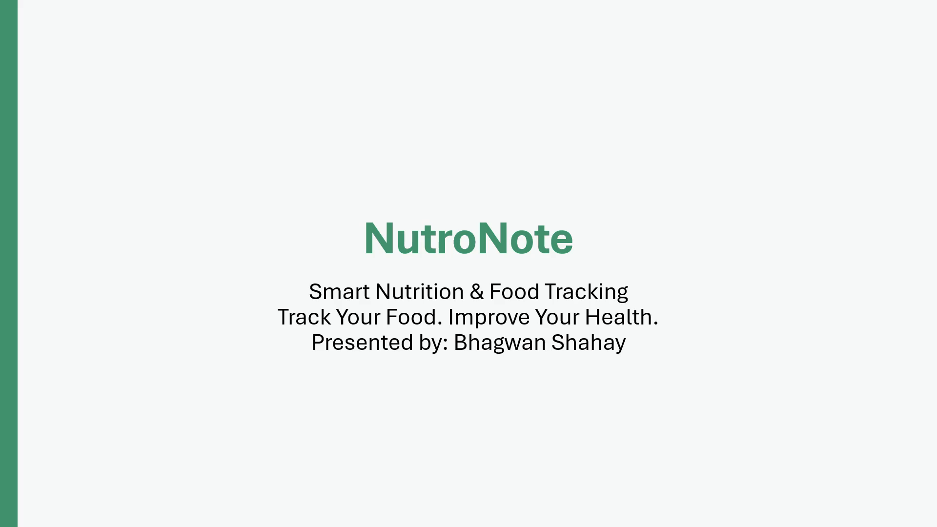
pyautogui.press('Right')
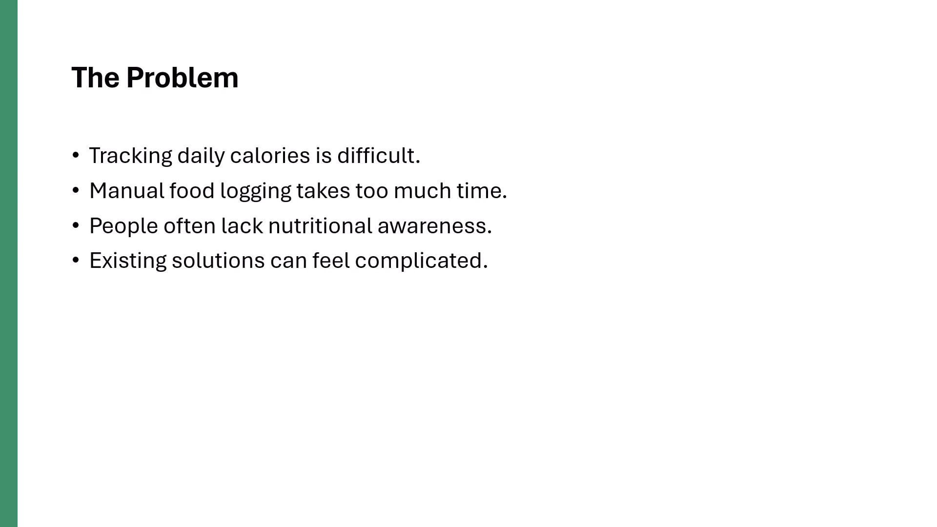
pyautogui.press('Right')
pyautogui.press('Right')
pyautogui.press('Left')
pyautogui.press('Left')
pyautogui.press('Right')
pyautogui.press('Left')
pyautogui.press('Left')
pyautogui.press('Left')
pyautogui.press('Right')
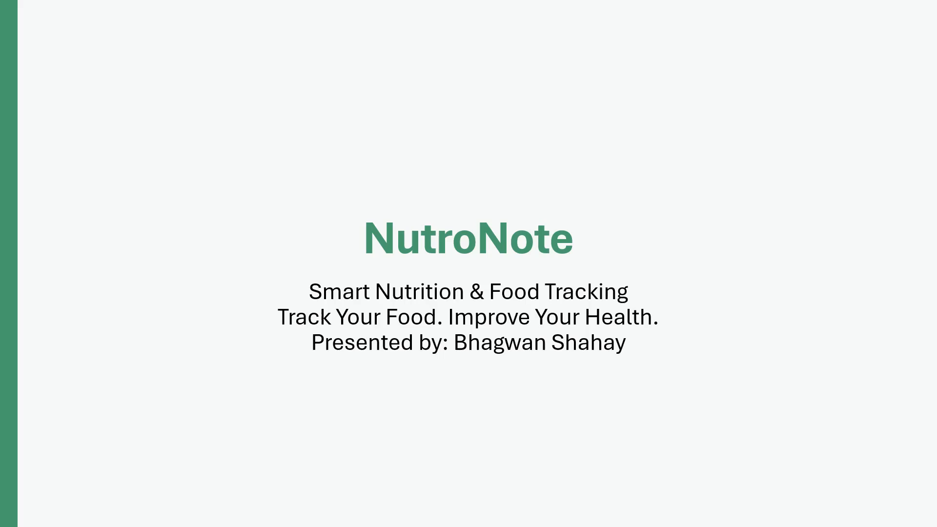
pyautogui.press('Right')
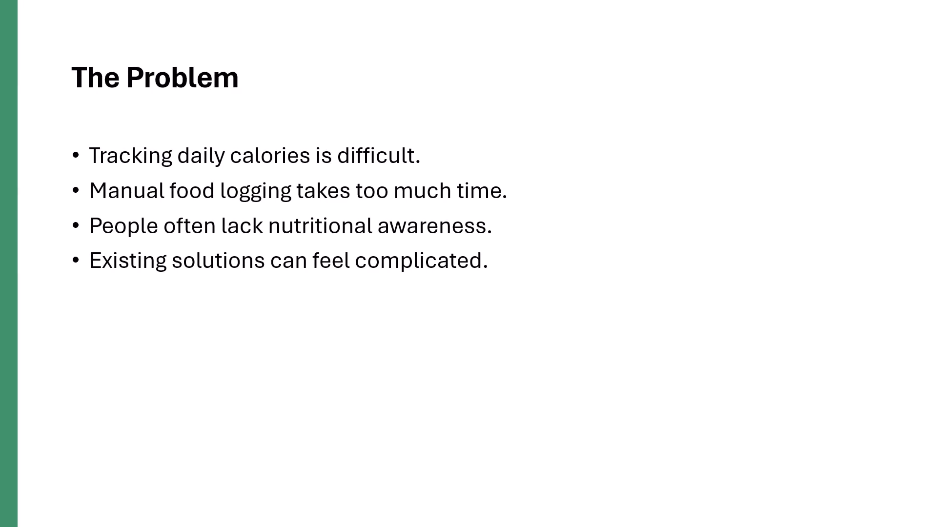
pyautogui.press('Escape')
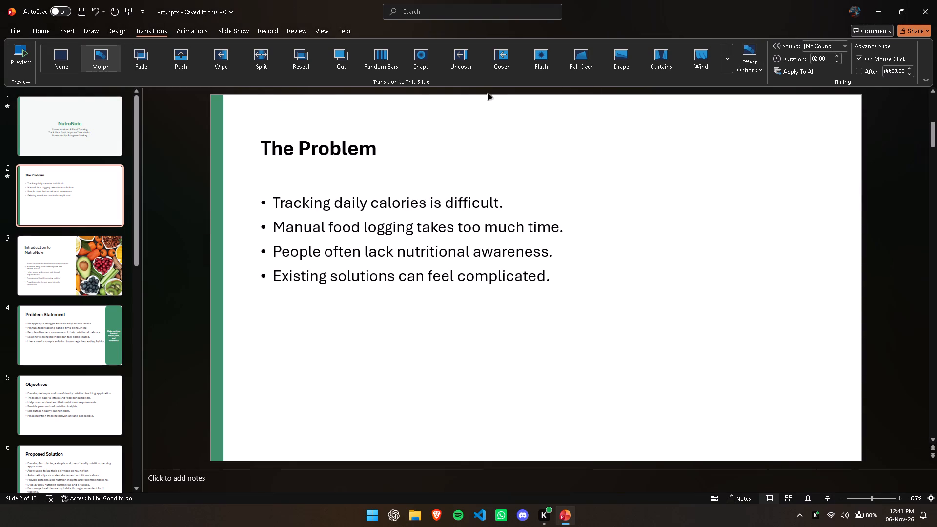
# Set the duration of slide 2's Morph transition to 1.00 second.
pyautogui.click(376, 137)
pyautogui.click(363, 145)
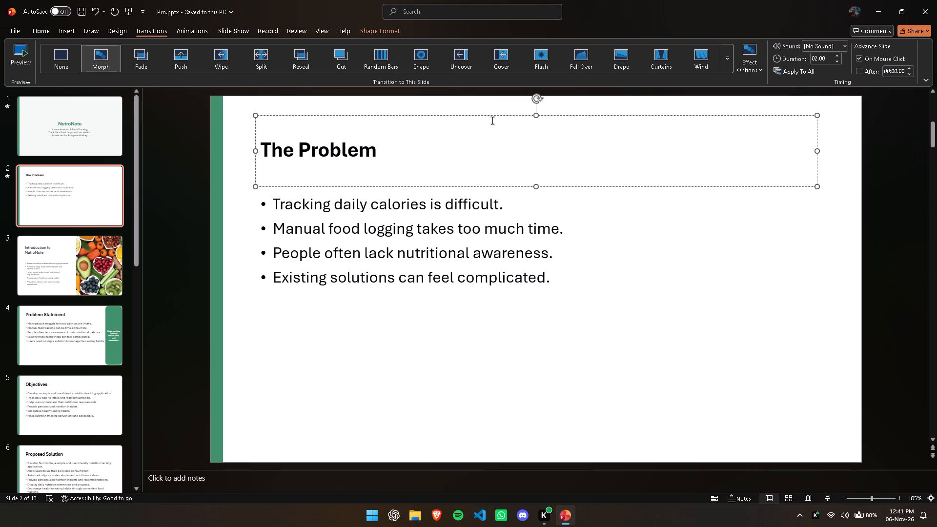
pyautogui.click(827, 61)
pyautogui.press('Left')
pyautogui.press('Right')
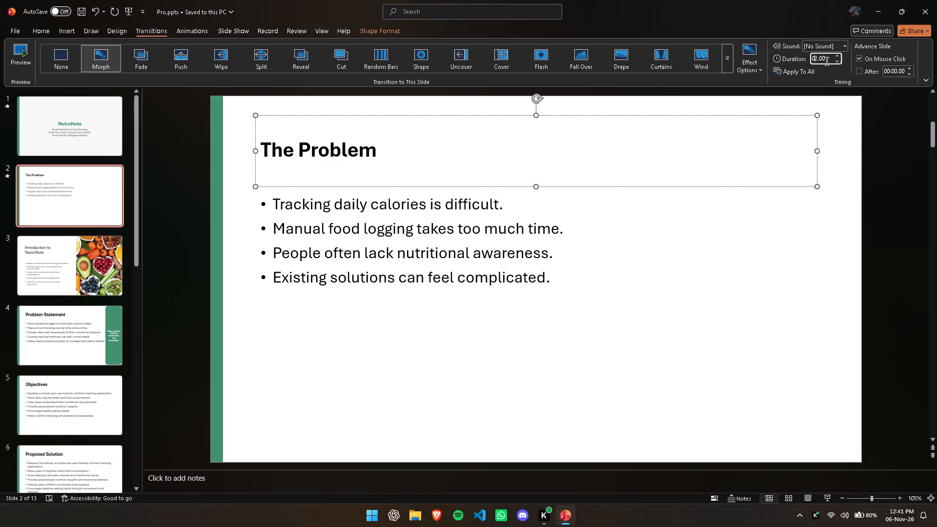
pyautogui.press('Right')
pyautogui.press('BackSpace')
pyautogui.press('1')
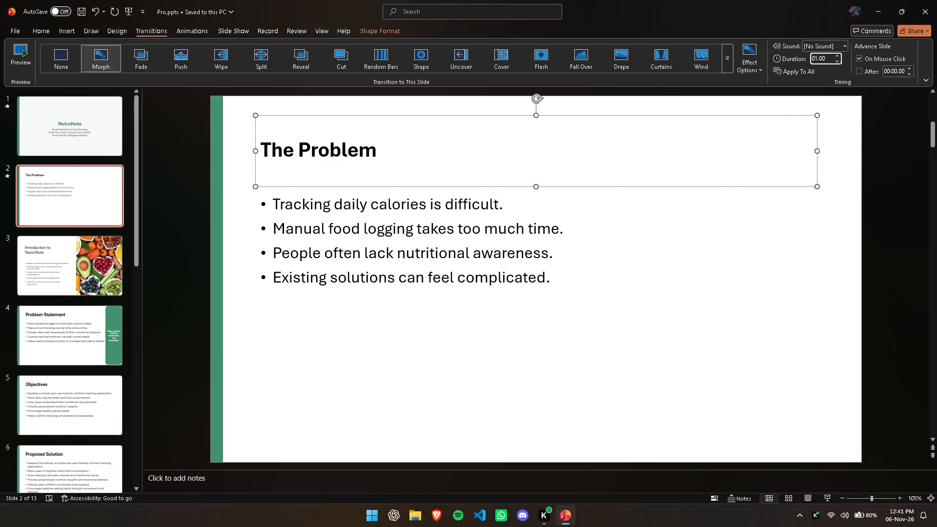
pyautogui.press('Return')
# Preview the Morph transition of The Problem slide several times in the editor.
pyautogui.click(18, 50)
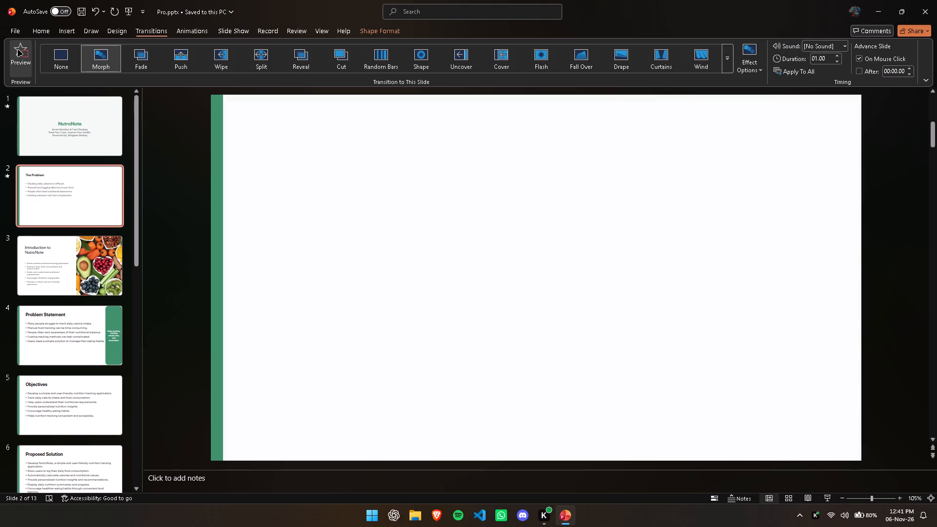
pyautogui.click(18, 50)
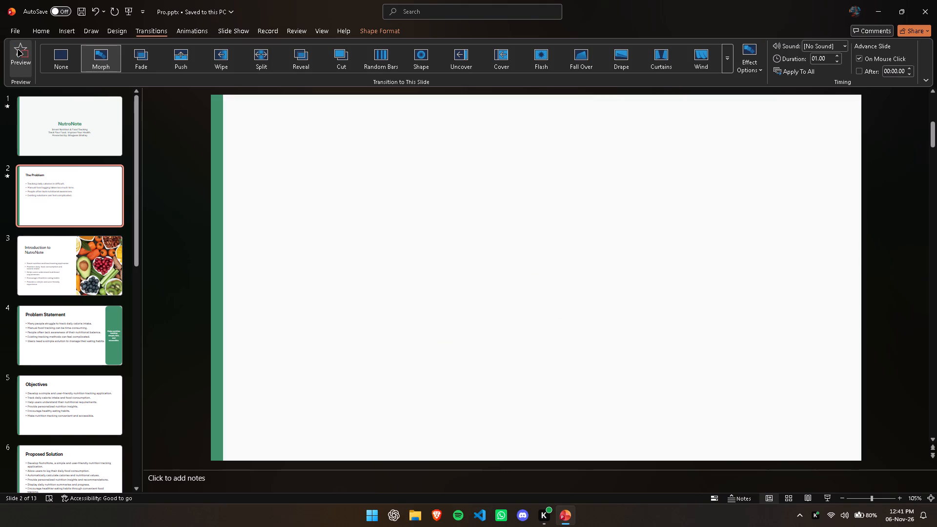
pyautogui.click(18, 50)
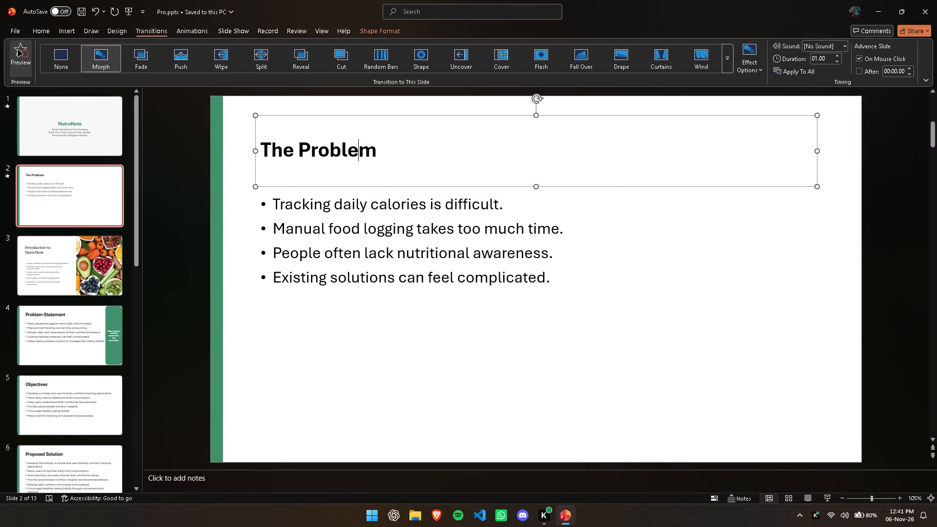
# Take a screenshot of The Problem slide in the editor with its Morph transition settings showing.
pyautogui.press('Print')
pyautogui.click(46, 43)
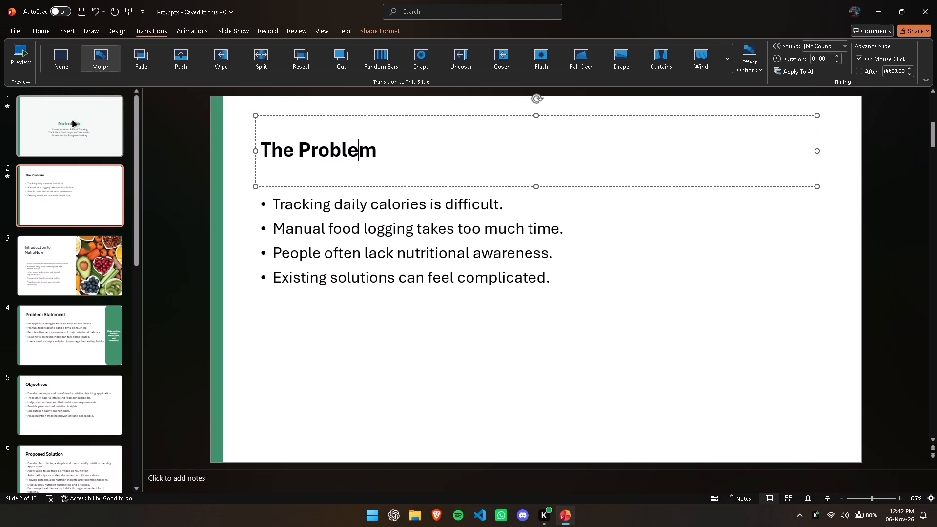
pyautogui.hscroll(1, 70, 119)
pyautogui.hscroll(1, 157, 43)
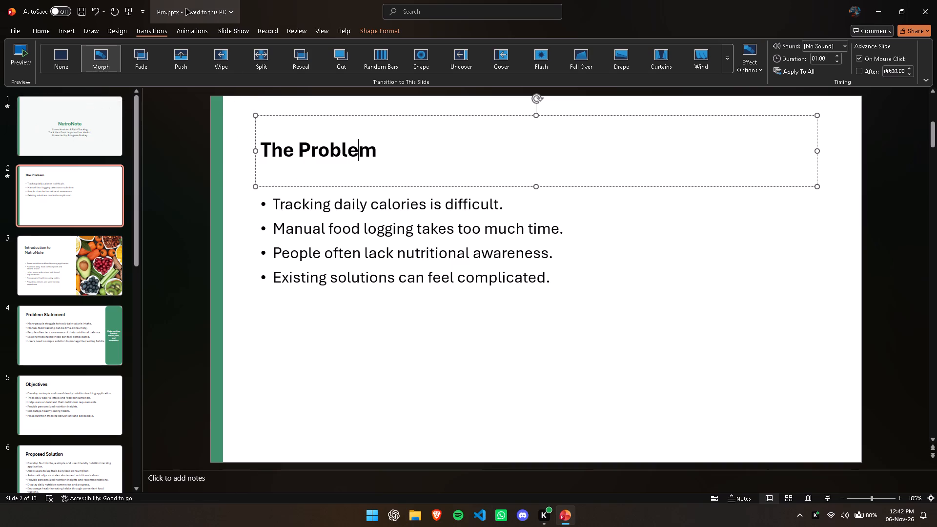
# Set the duration of slide 2's Morph transition to 00.75 and apply the transition settings to all slides in the presentation.
pyautogui.hscroll(-1, 259, 41)
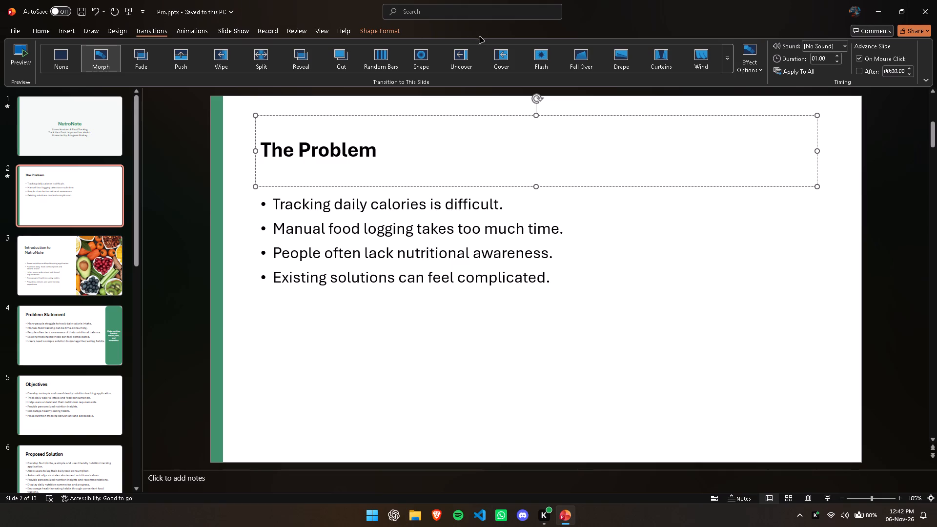
pyautogui.hscroll(1, 532, 53)
pyautogui.moveTo(828, 60); pyautogui.dragTo(791, 66)
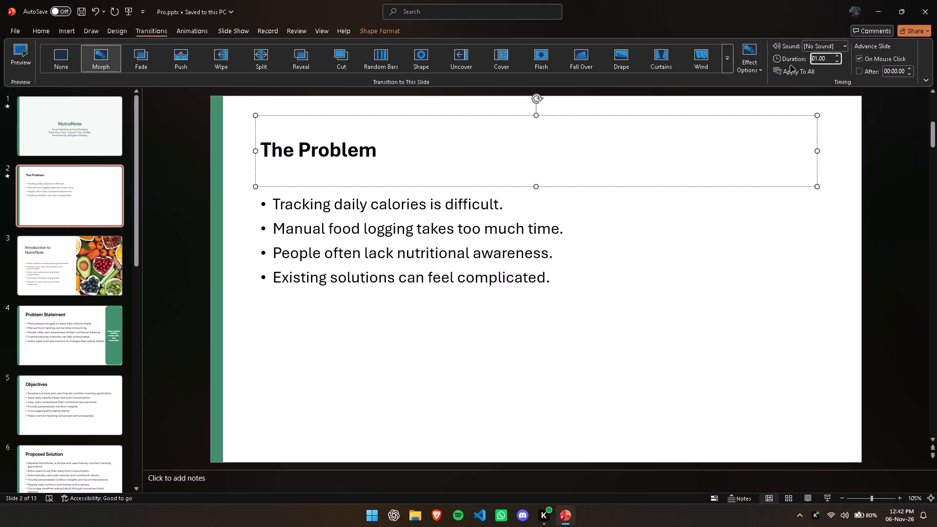
pyautogui.moveTo(791, 66); pyautogui.dragTo(834, 69)
pyautogui.write('00.')
pyautogui.write('75')
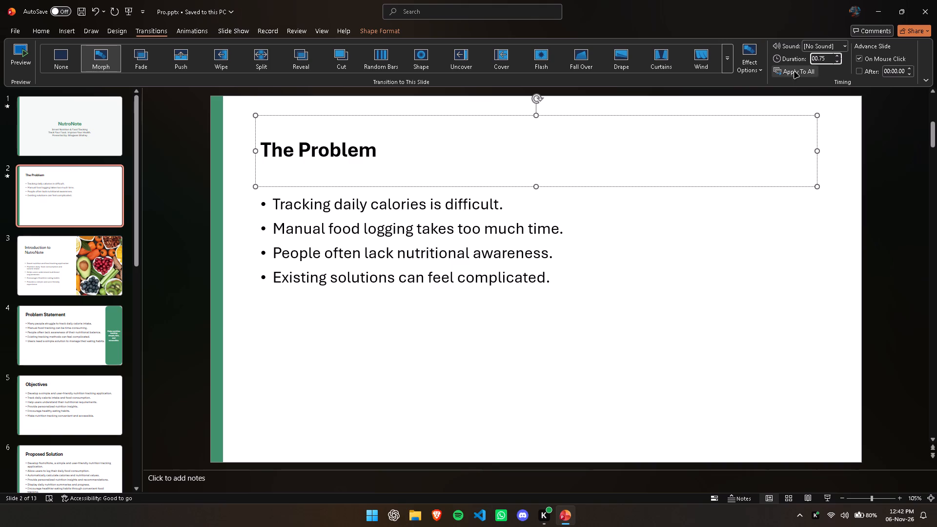
pyautogui.click(785, 71)
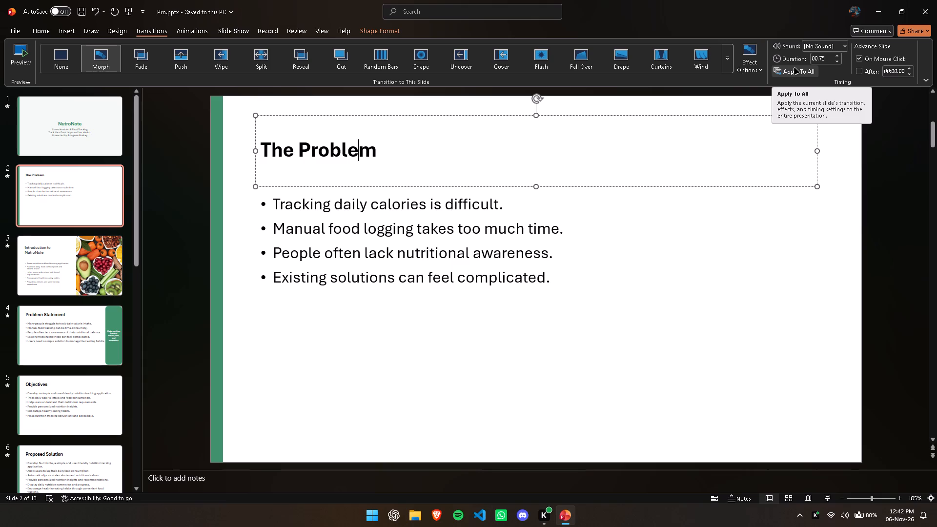
# Run the slide show from the beginning through every slide to check the transitions, step back to Application Screenshots/UI Design, and exit the show.
pyautogui.press('F5')
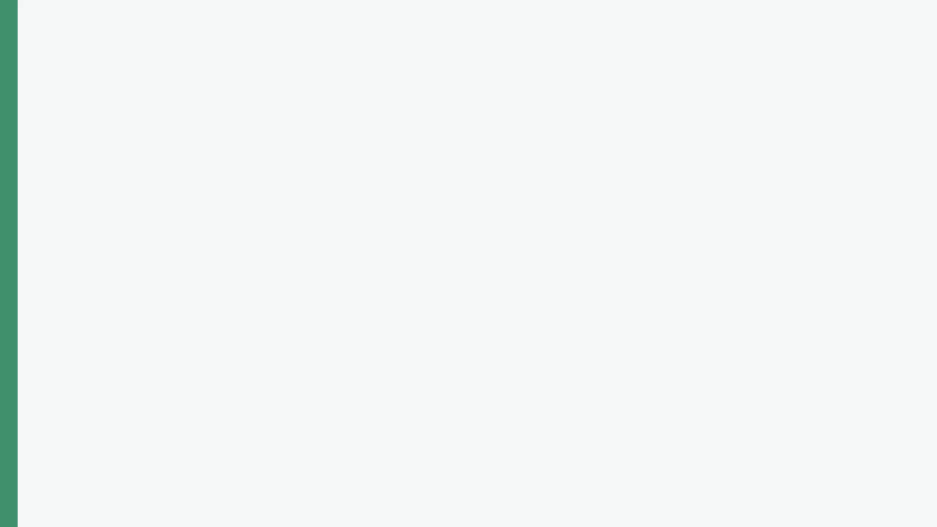
pyautogui.press('Right')
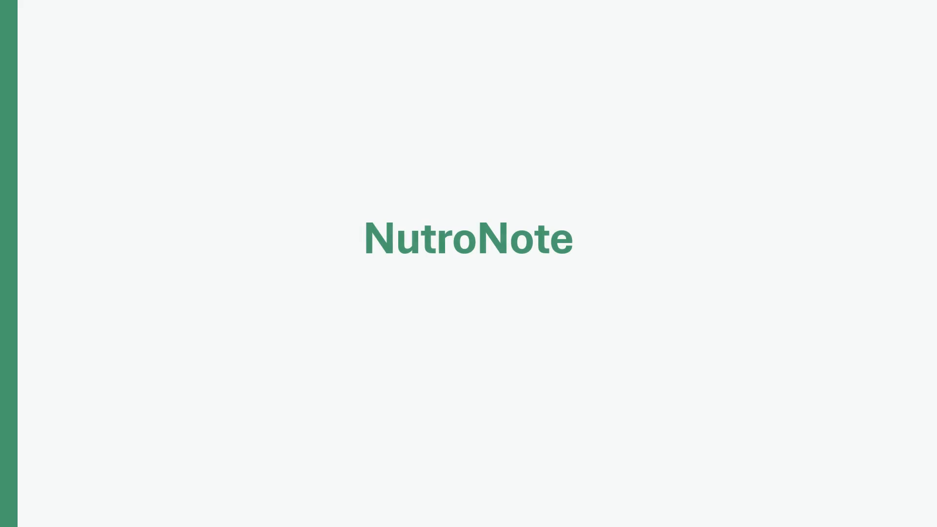
pyautogui.press('Right')
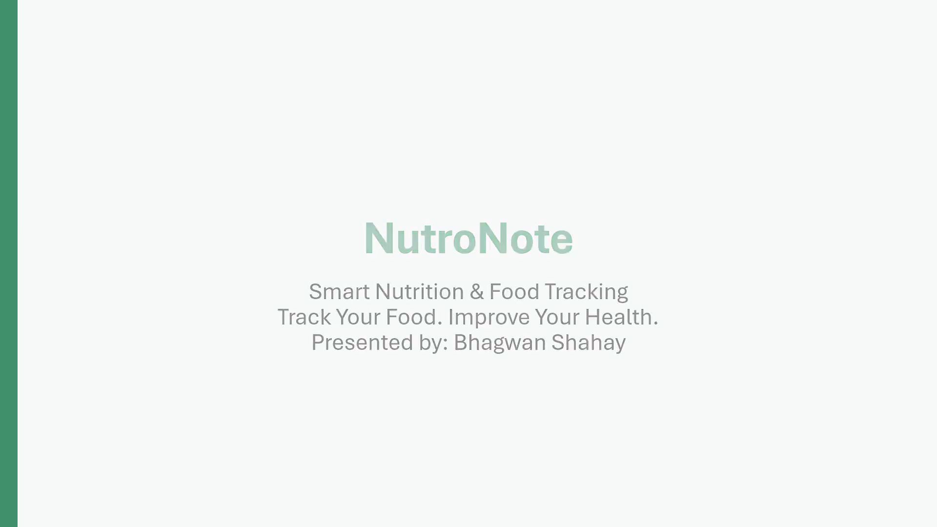
pyautogui.press('Right')
pyautogui.press('Right')
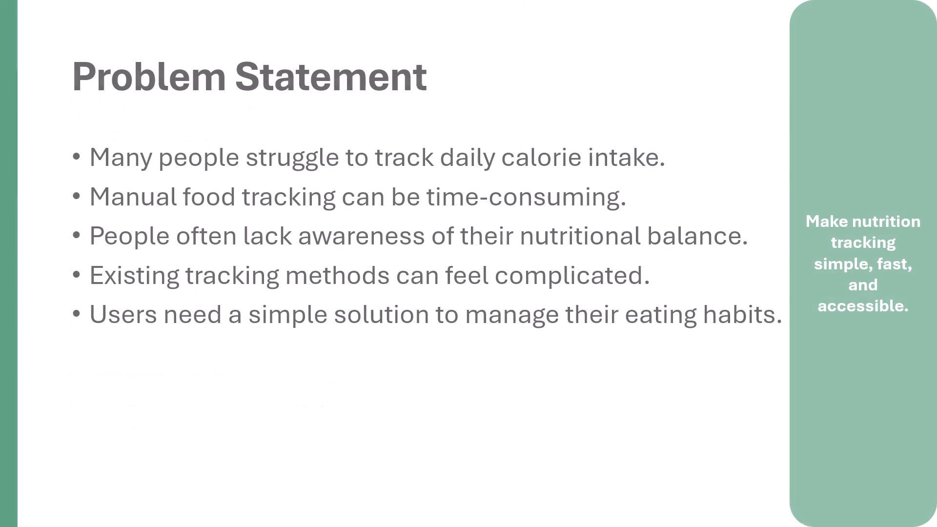
pyautogui.press('Right')
pyautogui.press('Right')
pyautogui.press('Right')
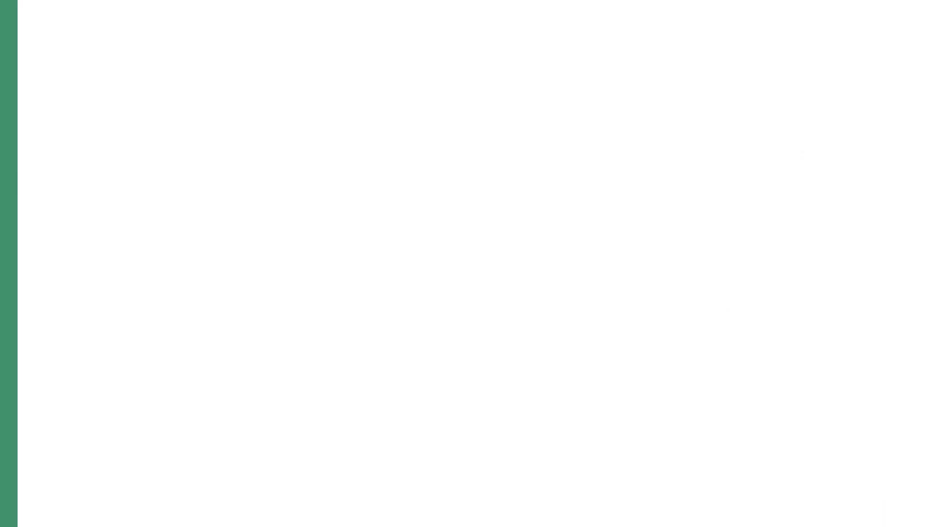
pyautogui.press('Right')
pyautogui.press('Right')
pyautogui.press('Right')
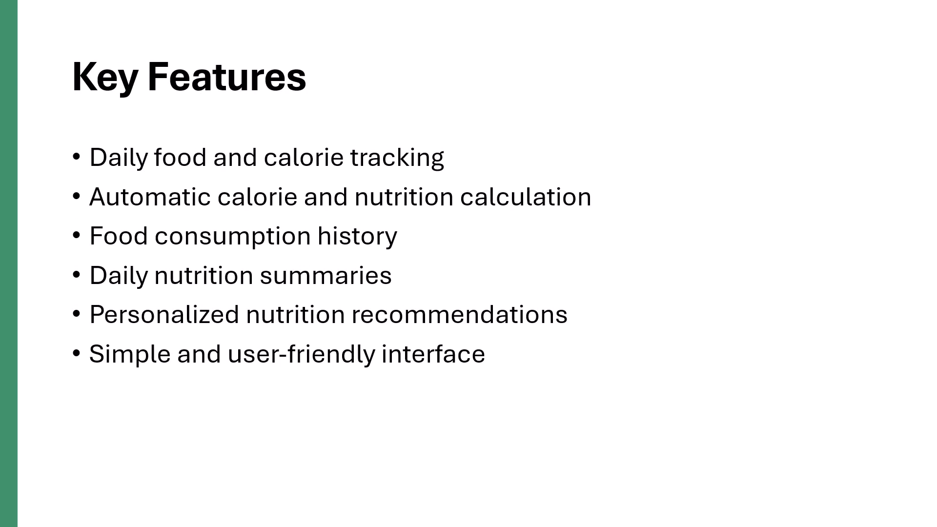
pyautogui.press('Right')
pyautogui.press('Right')
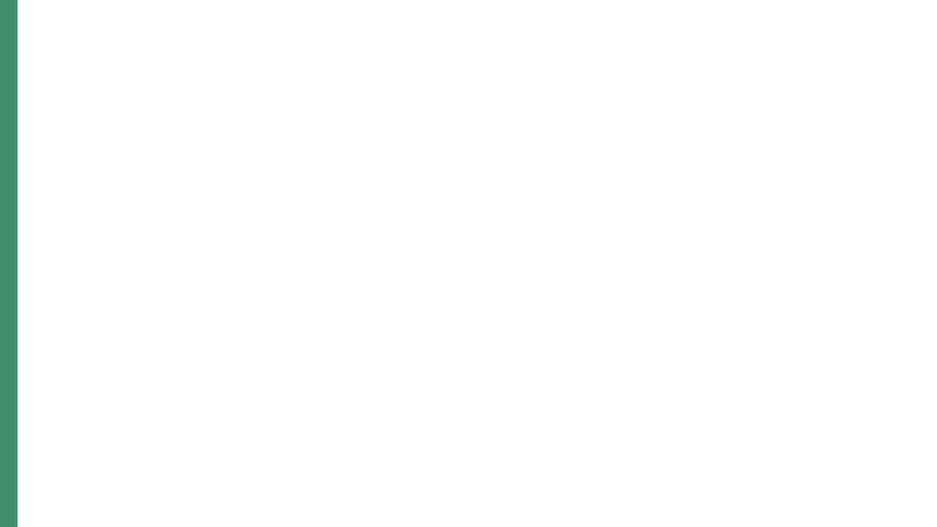
pyautogui.press('Right')
pyautogui.press('Right')
pyautogui.press('Right')
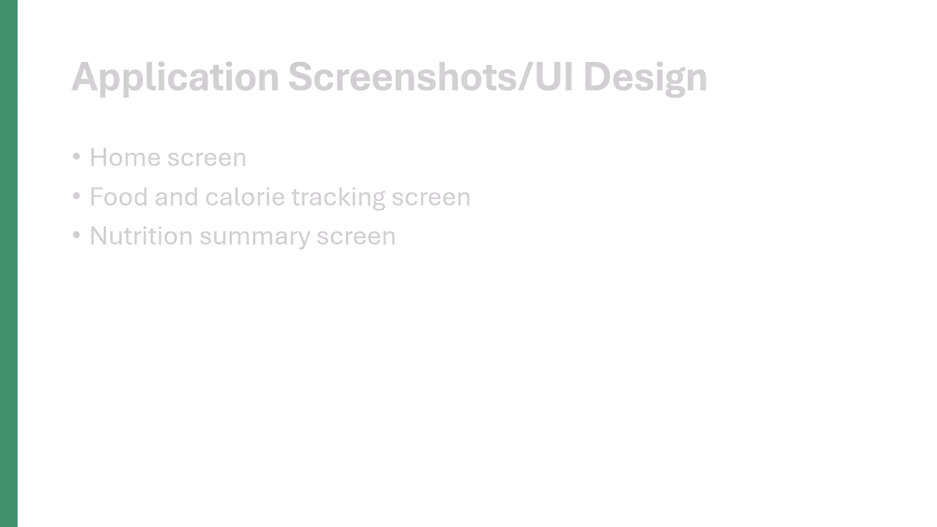
pyautogui.press('Right')
pyautogui.press('Right')
pyautogui.press('Right')
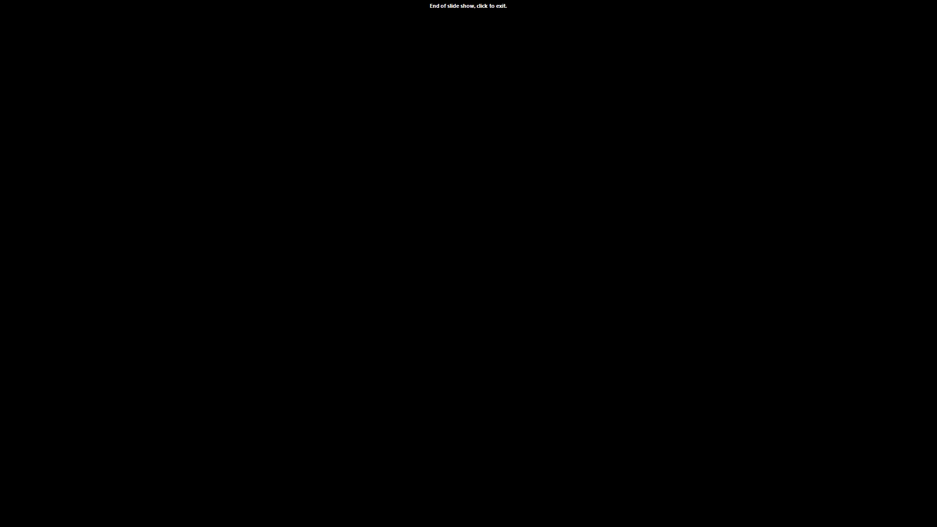
pyautogui.press('Left')
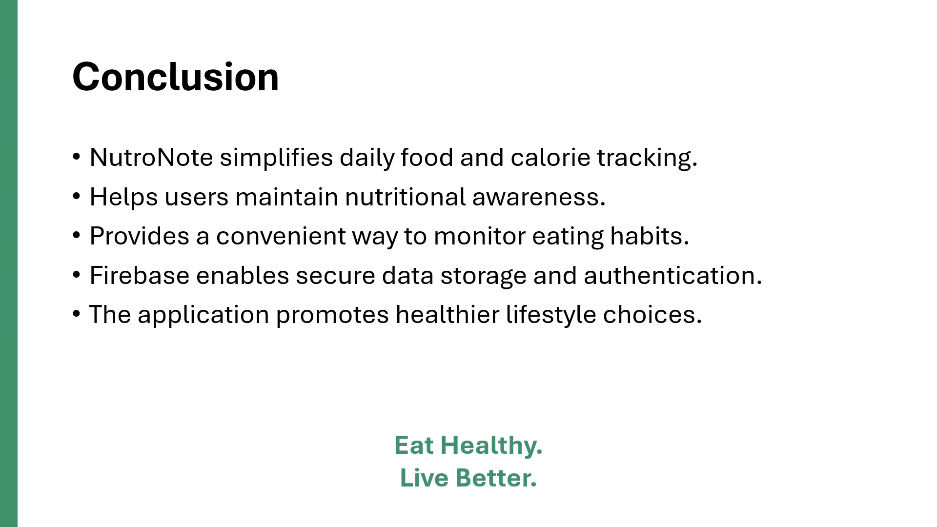
pyautogui.press('Left')
pyautogui.press('Left')
pyautogui.press('Left')
pyautogui.press('Left')
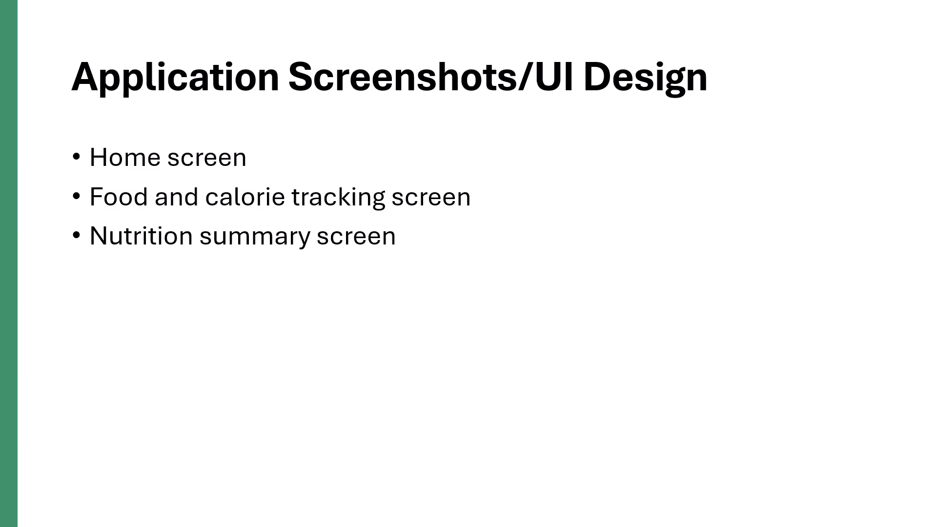
pyautogui.press('Escape')
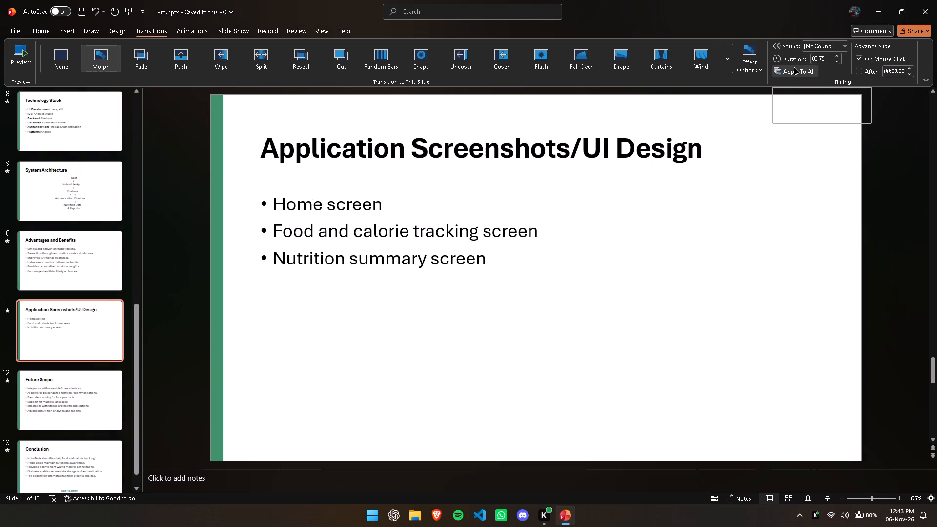
# Return to The Problem slide in the editor and take a screenshot with its Morph transition settings showing.
pyautogui.press('Left')
pyautogui.press('Up')
pyautogui.press('Up')
pyautogui.press('Up')
pyautogui.press('Up')
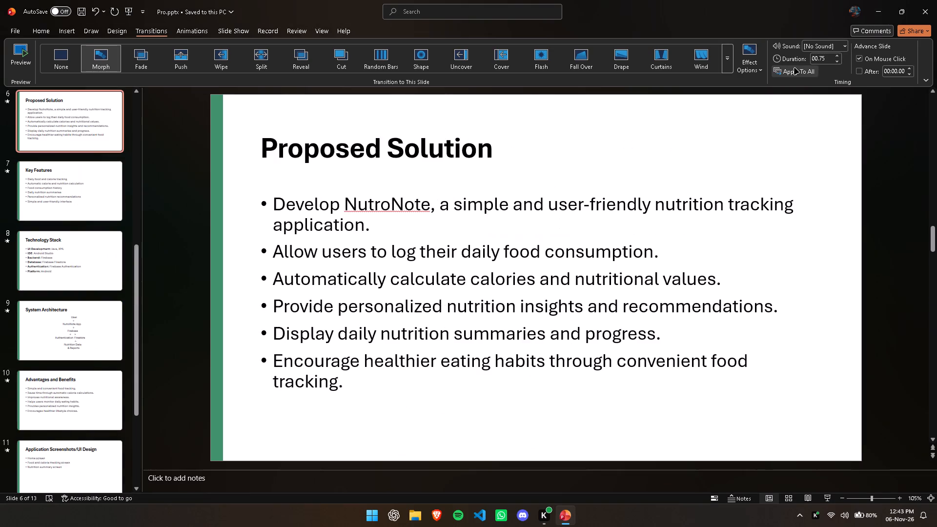
pyautogui.press('Up')
pyautogui.press('Up')
pyautogui.press('Up')
pyautogui.press('Up')
pyautogui.press('Up')
pyautogui.press('Up')
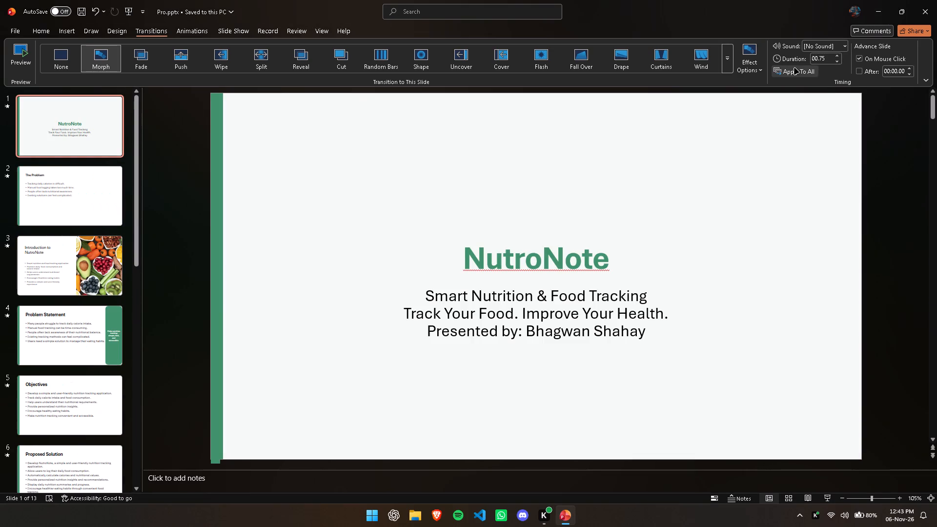
pyautogui.press('Down')
pyautogui.press('Down')
pyautogui.press('Up')
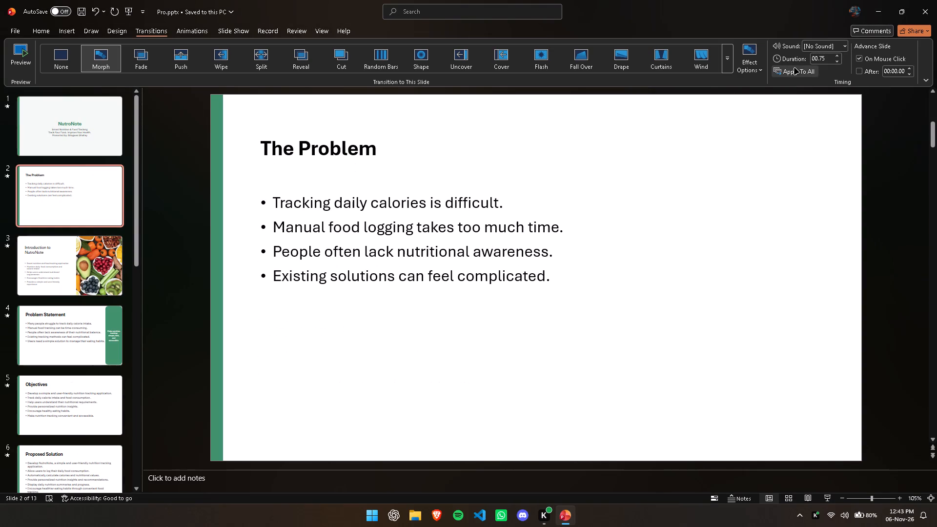
pyautogui.press('Print')
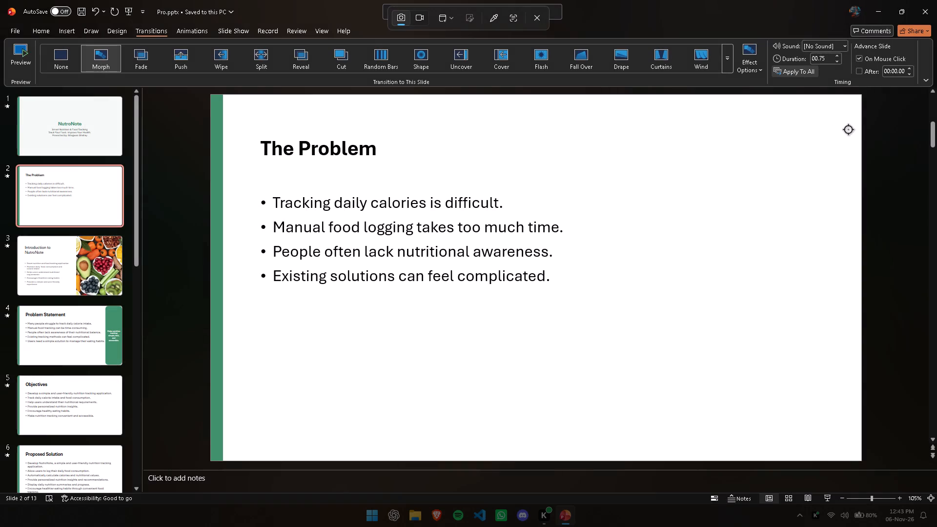
pyautogui.click(777, 142)
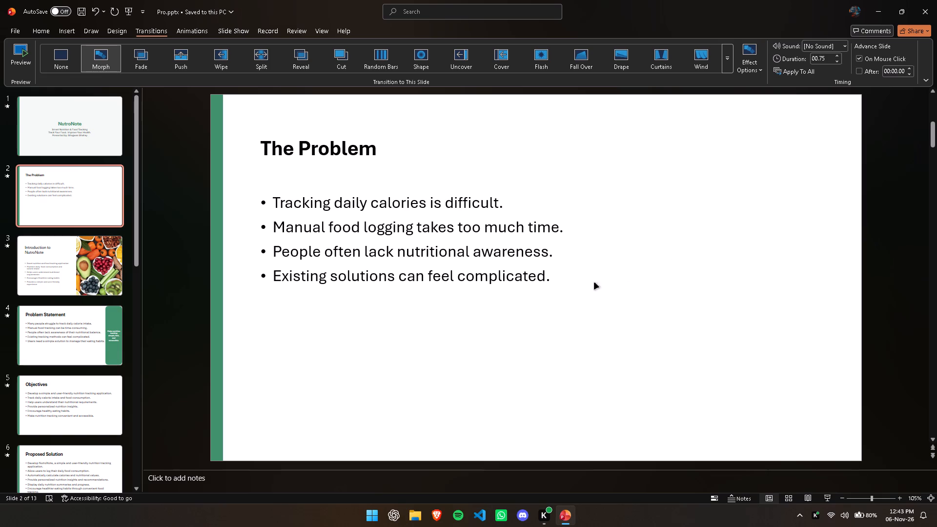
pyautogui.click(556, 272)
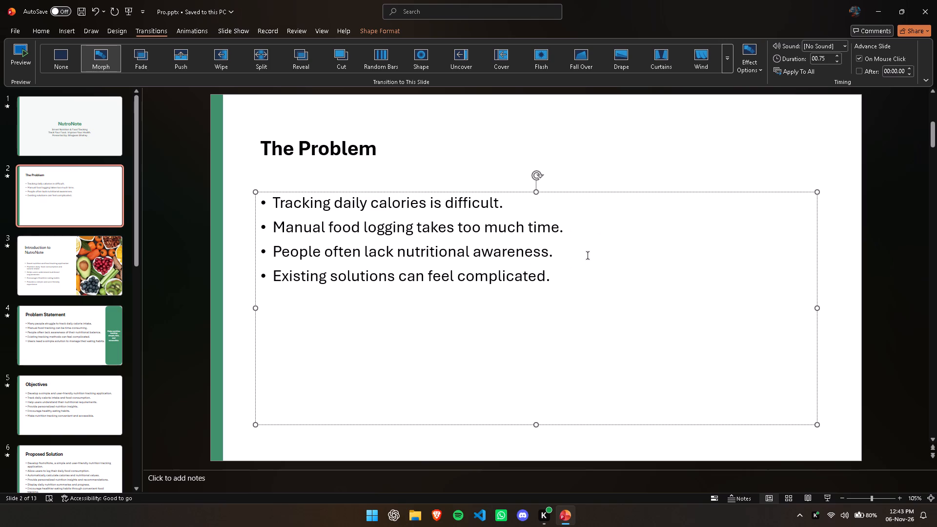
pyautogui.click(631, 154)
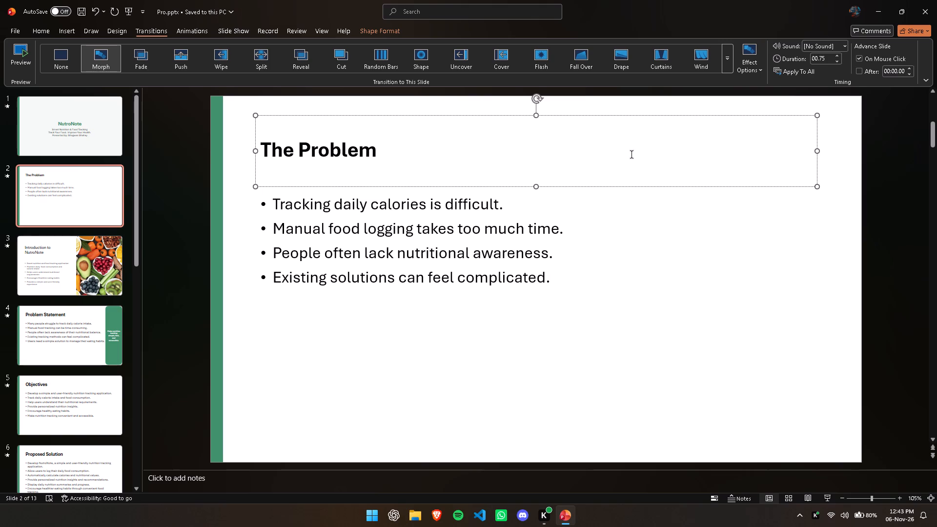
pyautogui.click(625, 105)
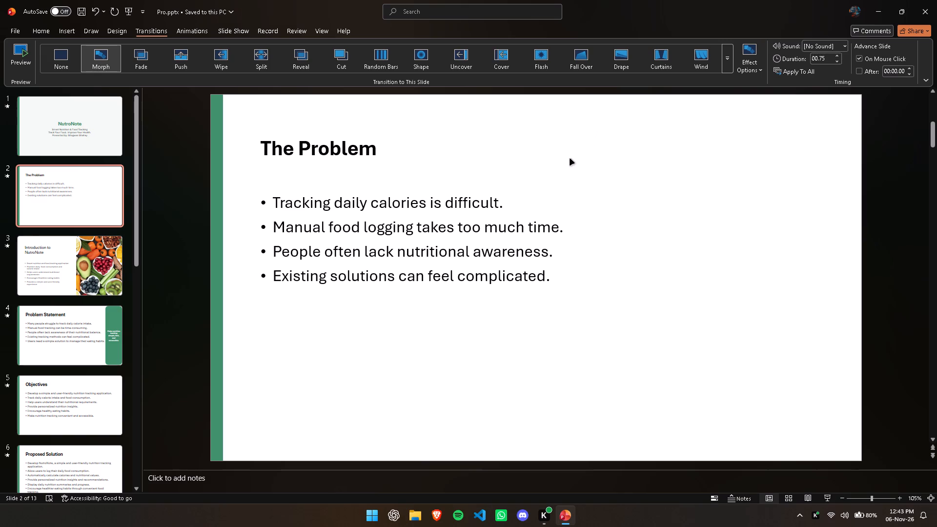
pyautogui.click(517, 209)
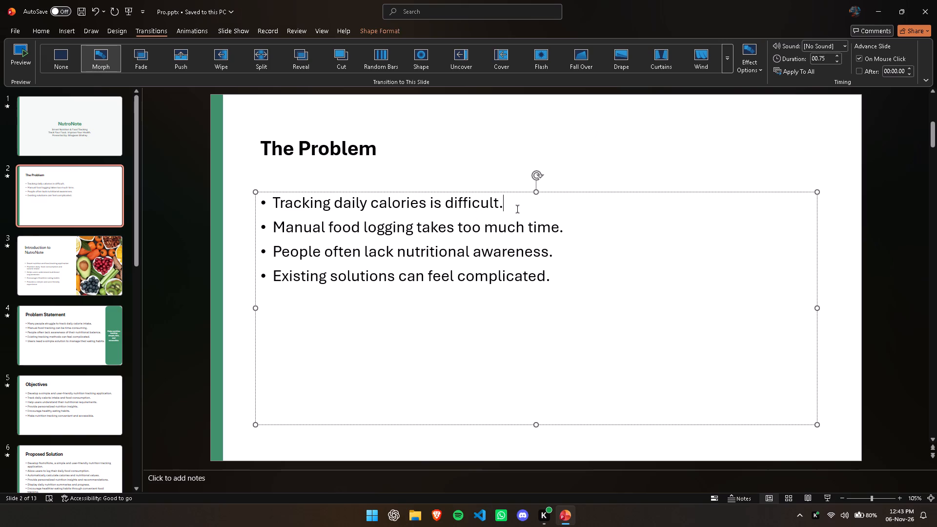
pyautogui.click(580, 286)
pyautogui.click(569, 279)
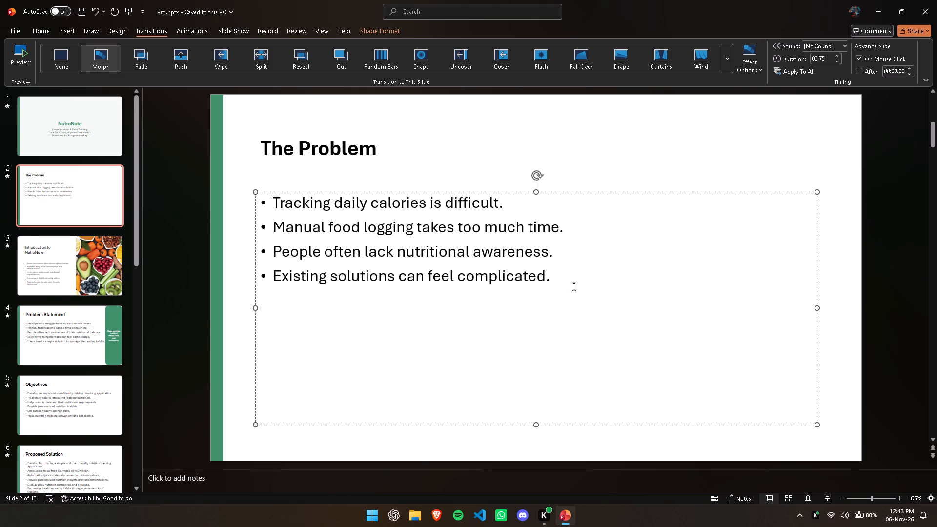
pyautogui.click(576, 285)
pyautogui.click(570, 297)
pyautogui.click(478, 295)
# Add a Fade entrance animation to the bullet list text box on The Problem slide.
pyautogui.hotkey('ctrl', 'a')
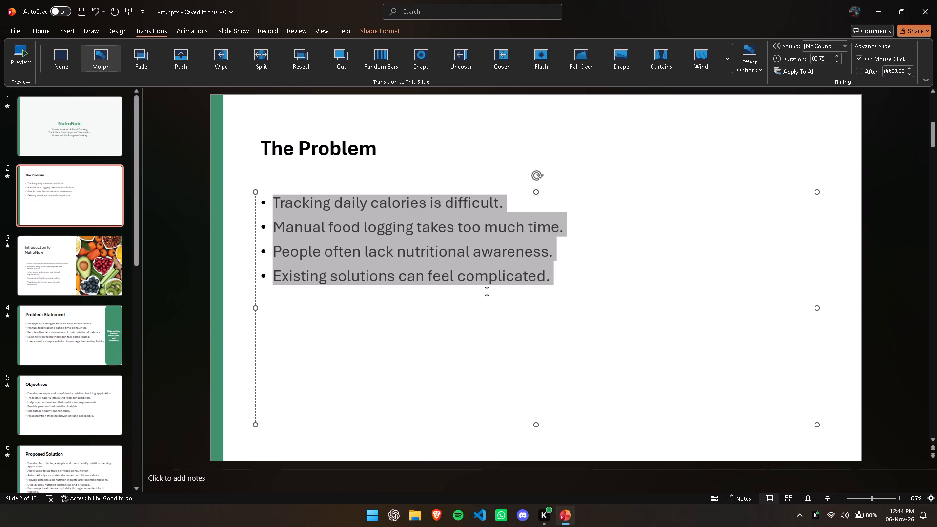
pyautogui.press('Escape')
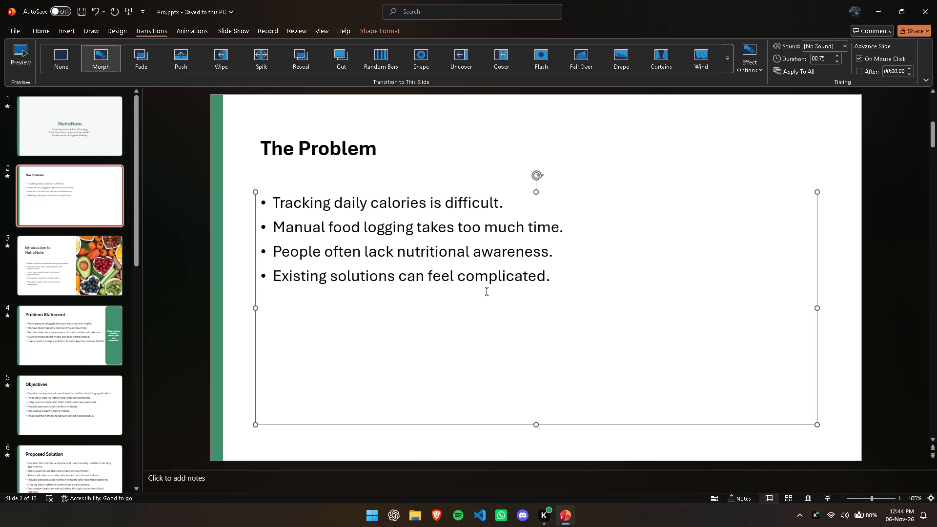
pyautogui.click(479, 190)
pyautogui.click(190, 27)
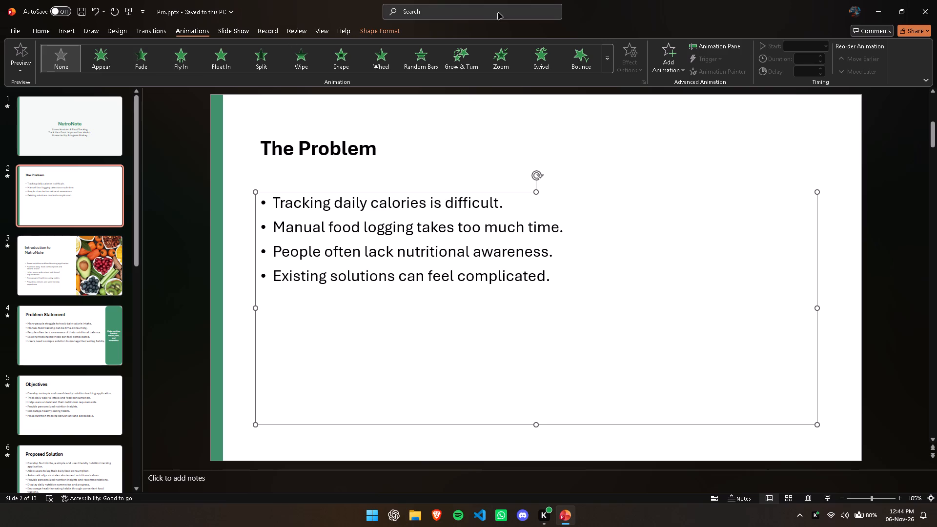
pyautogui.click(658, 61)
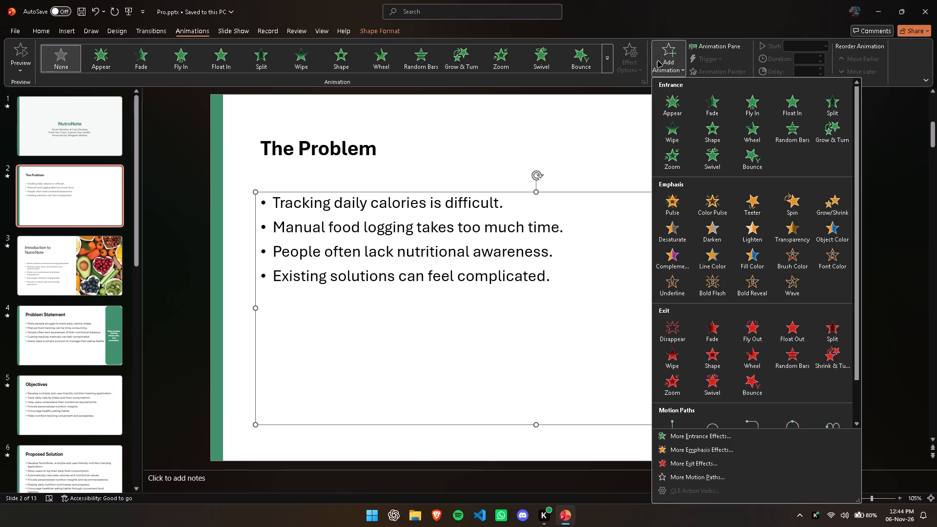
pyautogui.click(706, 103)
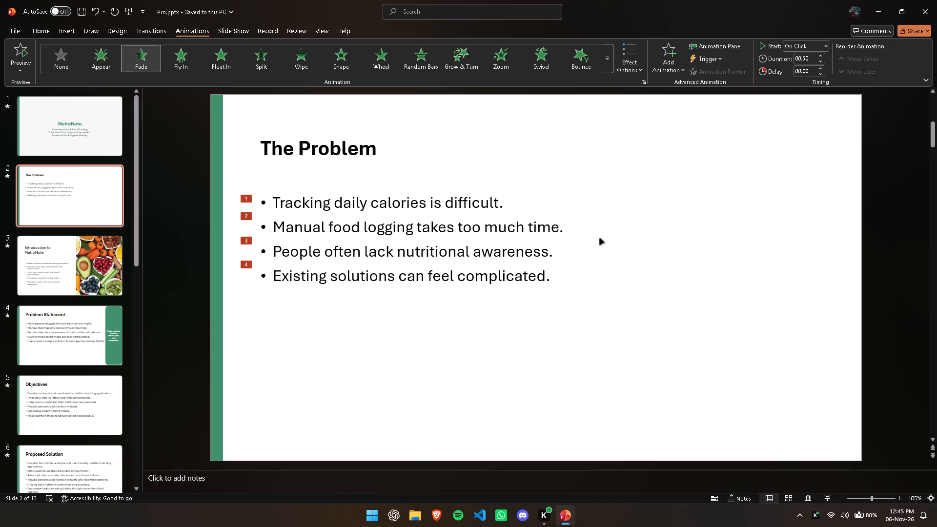
# Show the Animation Pane and take a screenshot of The Problem slide with its Fade animation listed.
pyautogui.click(706, 49)
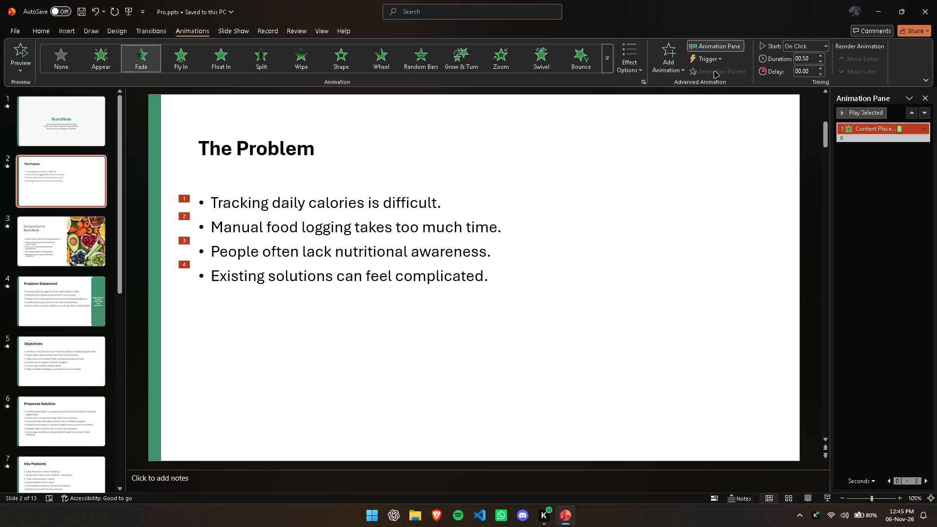
pyautogui.click(714, 45)
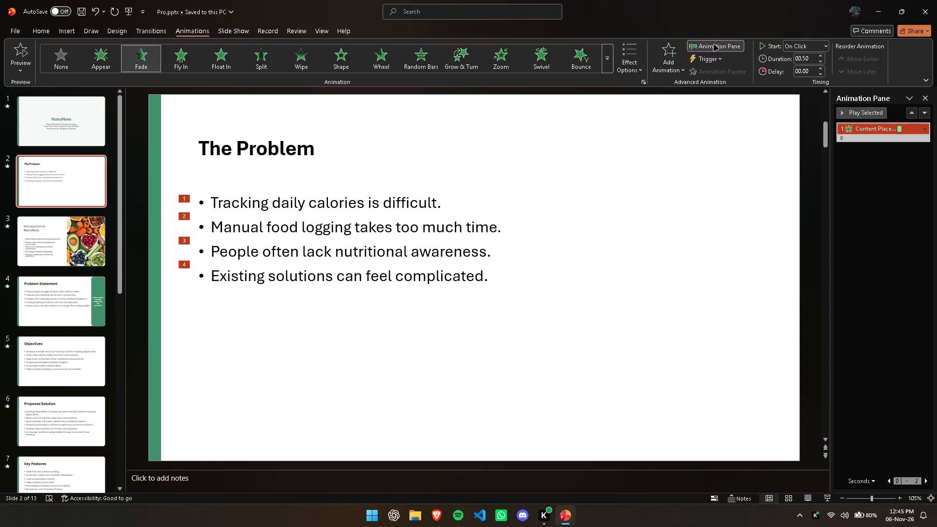
pyautogui.click(714, 45)
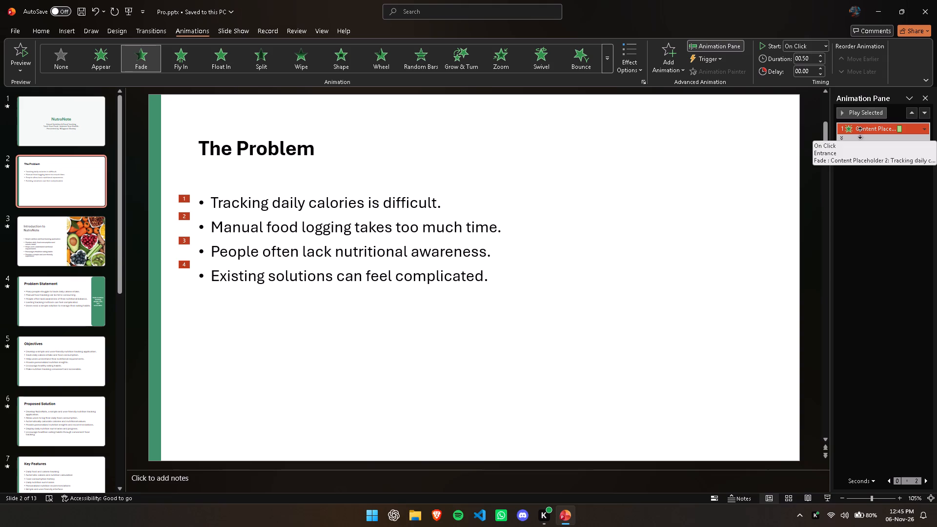
pyautogui.rightClick(870, 100)
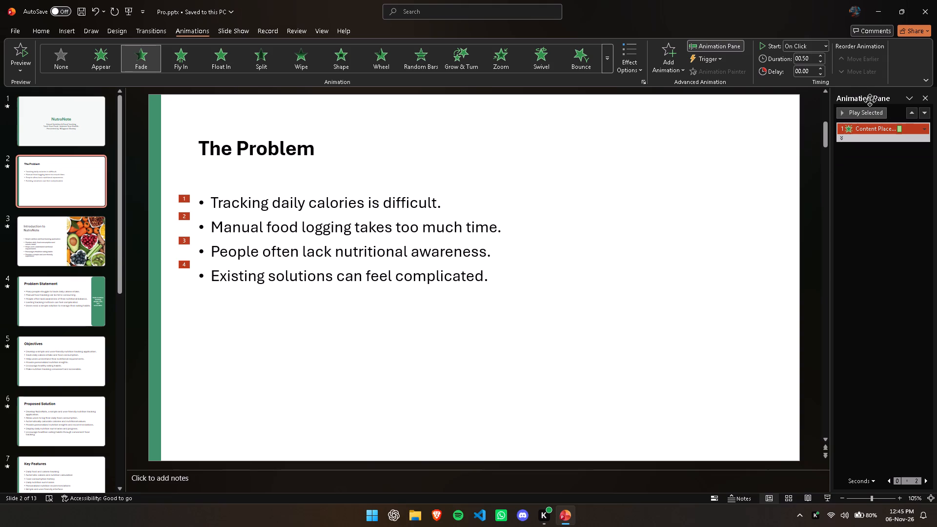
pyautogui.rightClick(870, 100)
pyautogui.rightClick(870, 132)
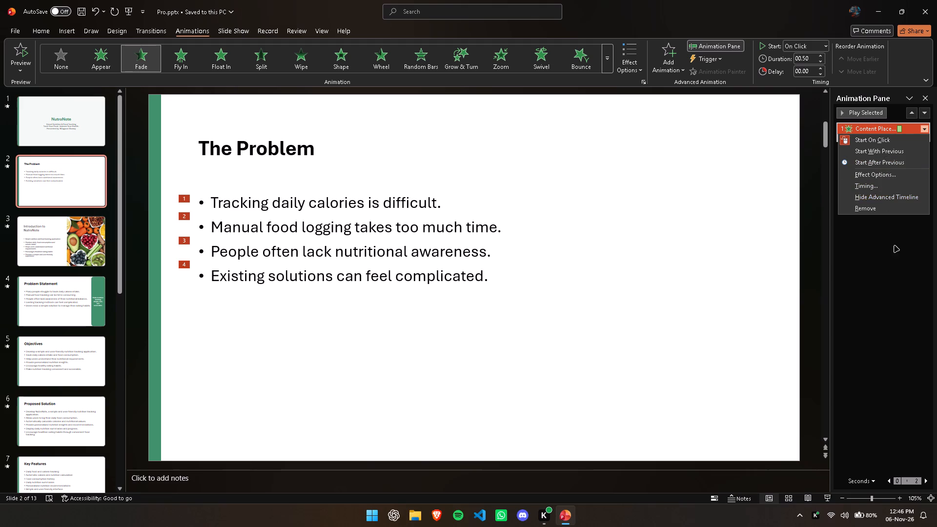
pyautogui.click(892, 259)
pyautogui.press('Print')
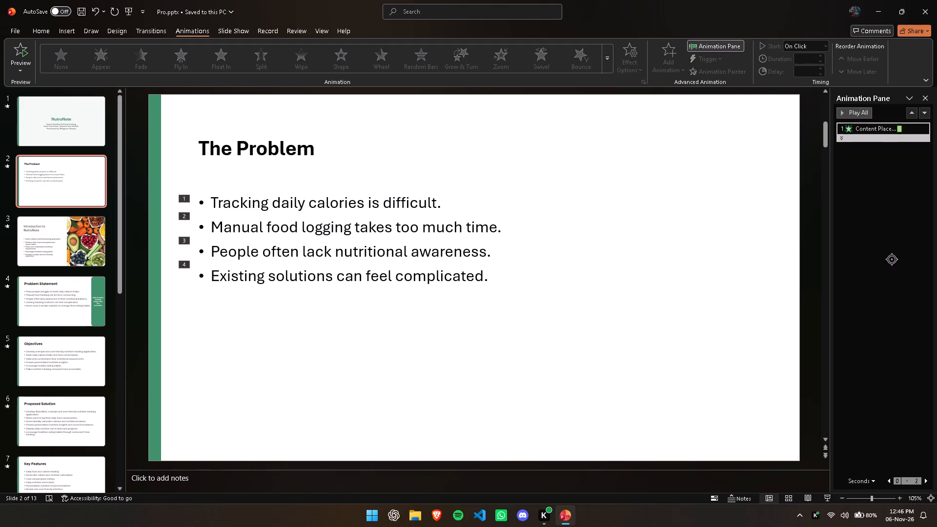
pyautogui.click(892, 259)
# Open the bullet list's Fade effect options, review the text animation grouping, and accept the settings.
pyautogui.rightClick(888, 128)
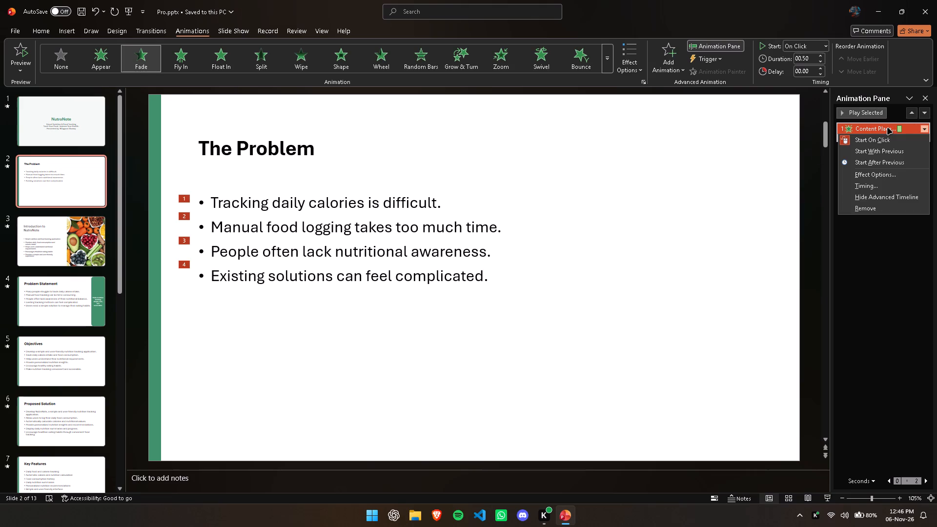
pyautogui.click(871, 173)
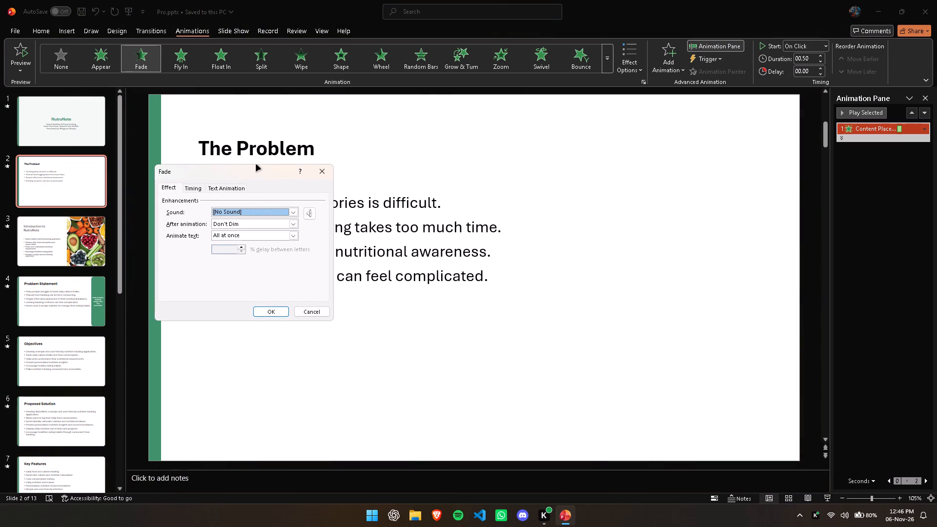
pyautogui.moveTo(256, 165); pyautogui.dragTo(510, 165)
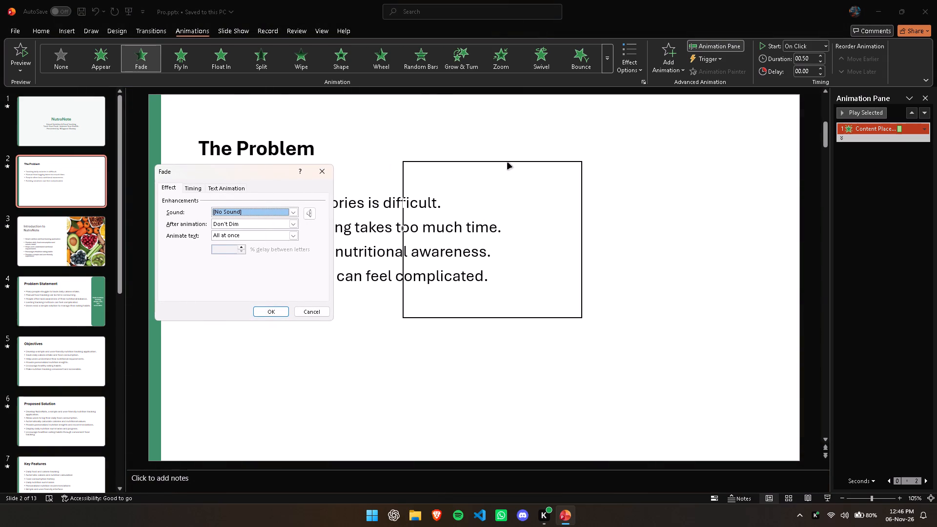
pyautogui.moveTo(510, 165); pyautogui.dragTo(637, 166)
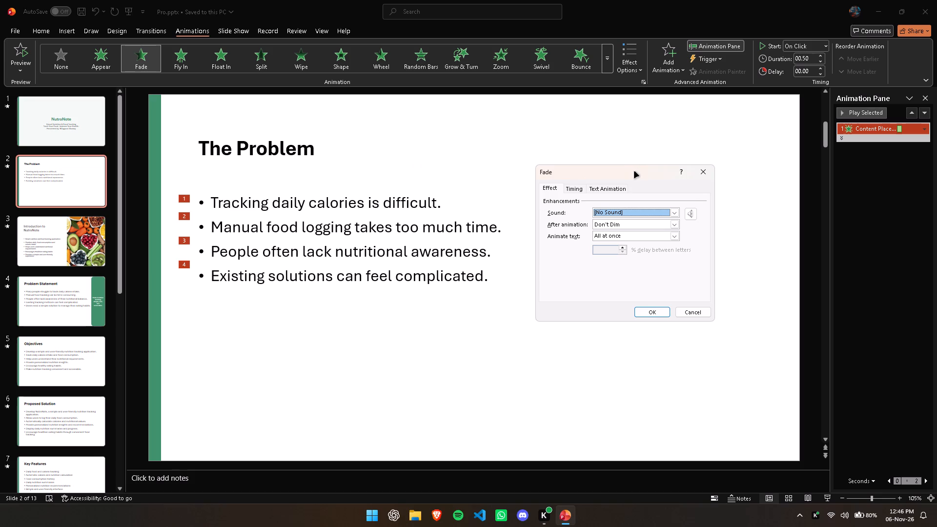
pyautogui.click(609, 191)
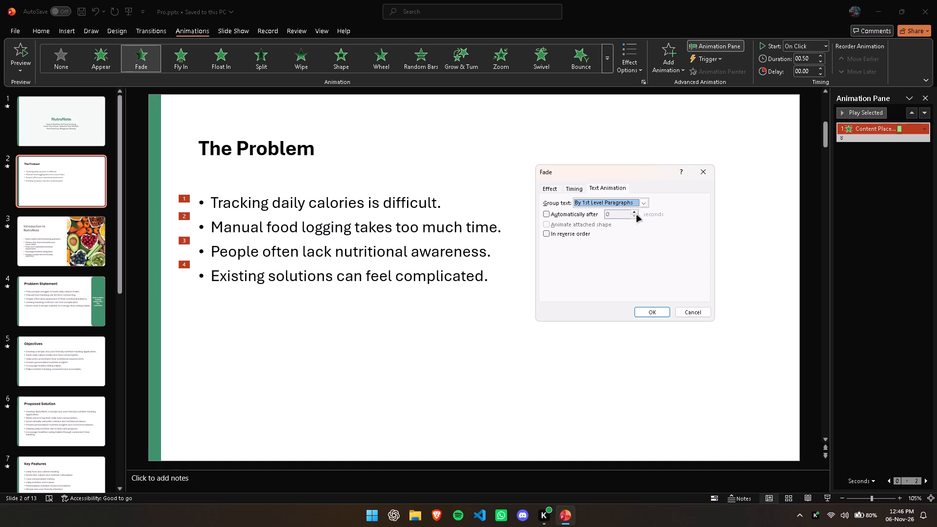
pyautogui.click(647, 312)
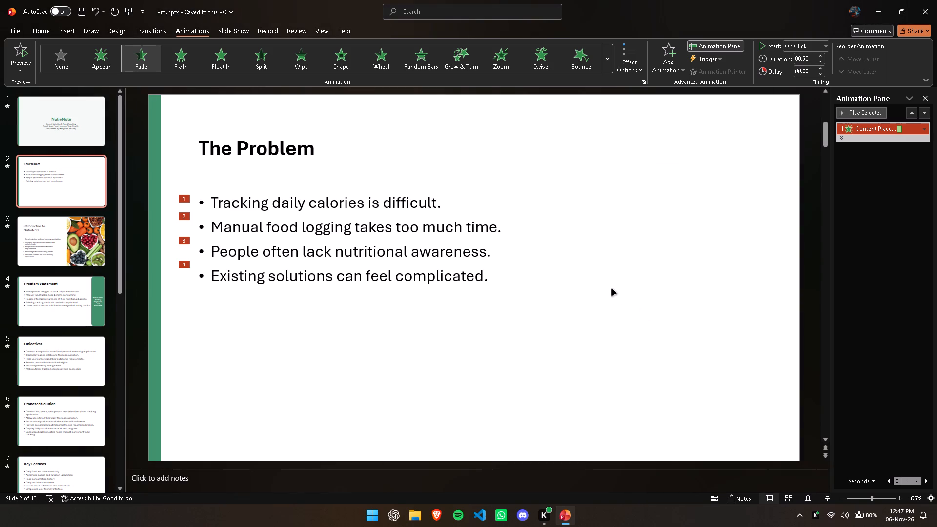
# Run the slide show from the beginning, step back and forth through The Problem's bullets and Introduction to NutroNote, and exit the show.
pyautogui.press('F5')
pyautogui.press('Right')
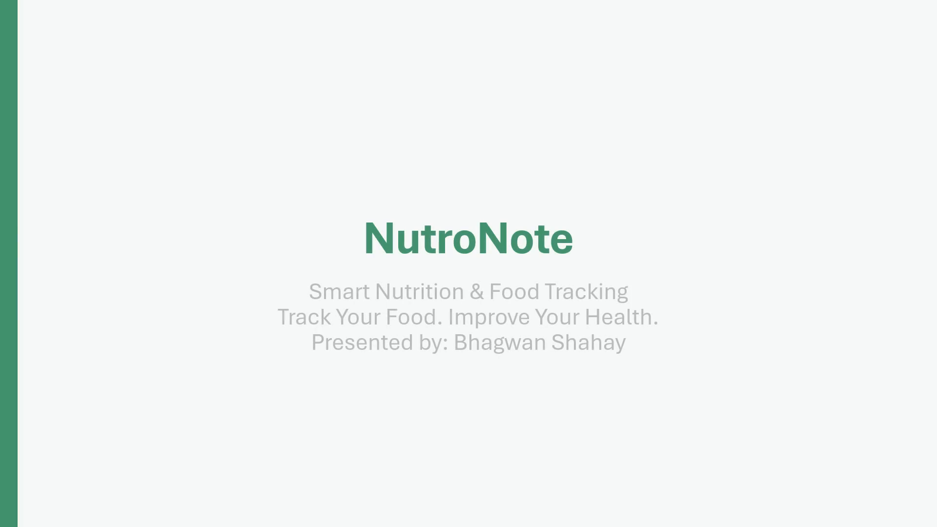
pyautogui.press('Right')
pyautogui.press('Right')
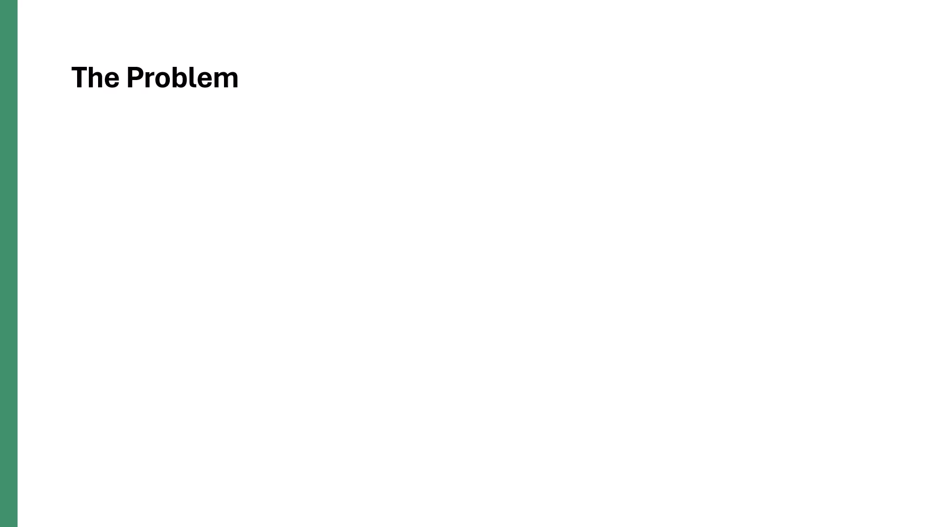
pyautogui.press('Right')
pyautogui.press('Right')
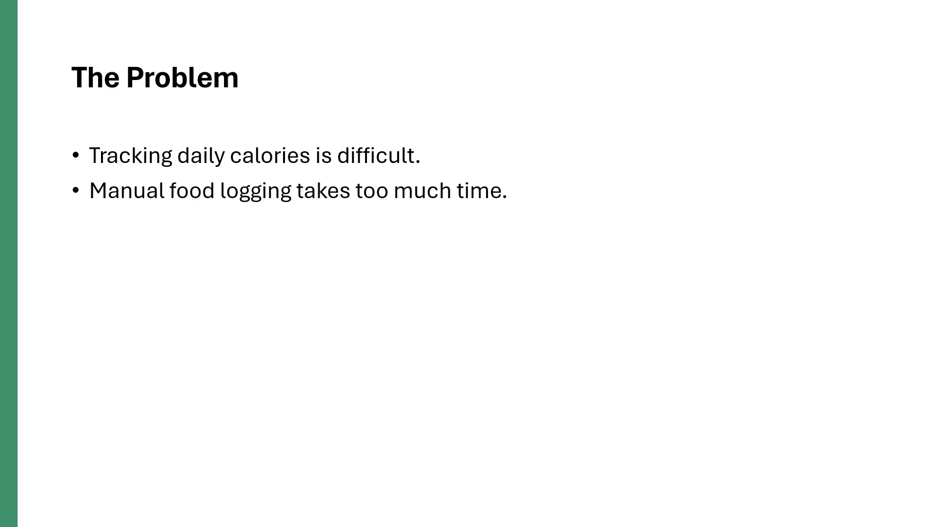
pyautogui.press('Right')
pyautogui.press('Right')
pyautogui.press('Right')
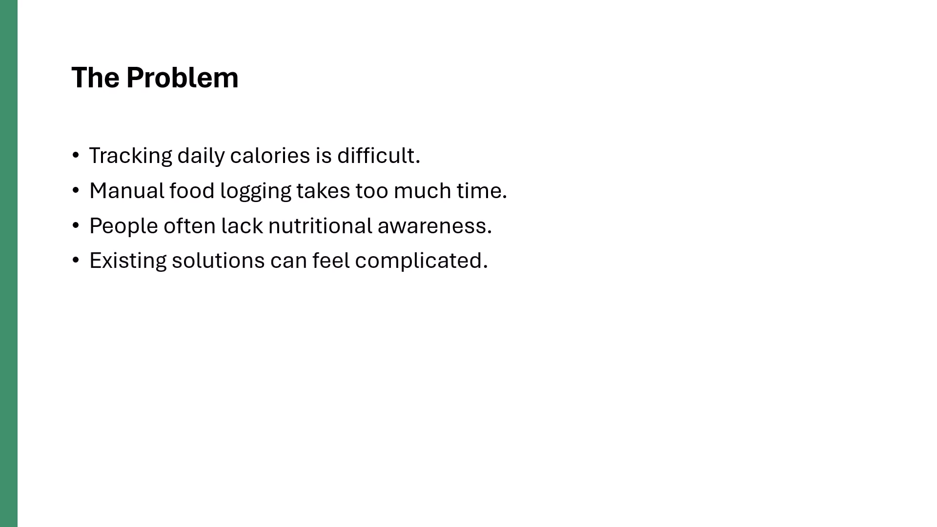
pyautogui.press('Left')
pyautogui.press('Left')
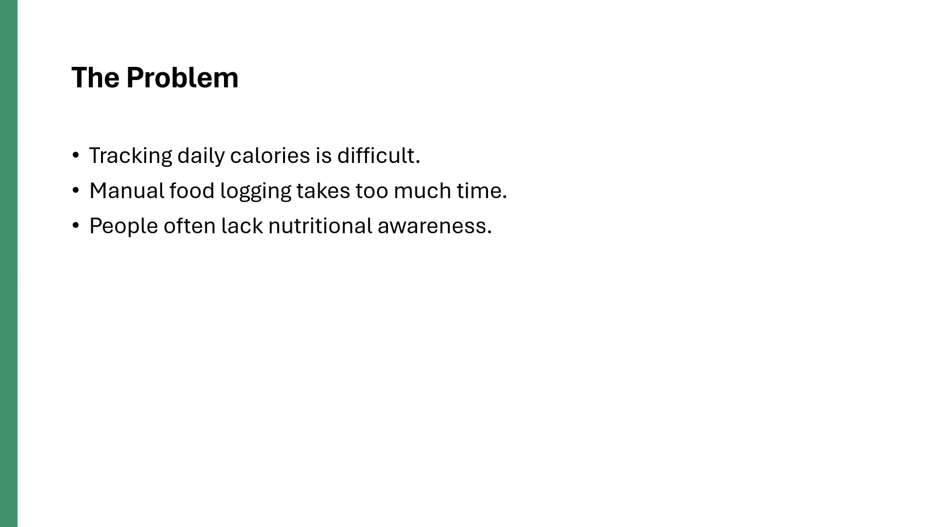
pyautogui.press('Left')
pyautogui.press('Left')
pyautogui.press('Left')
pyautogui.press('Right')
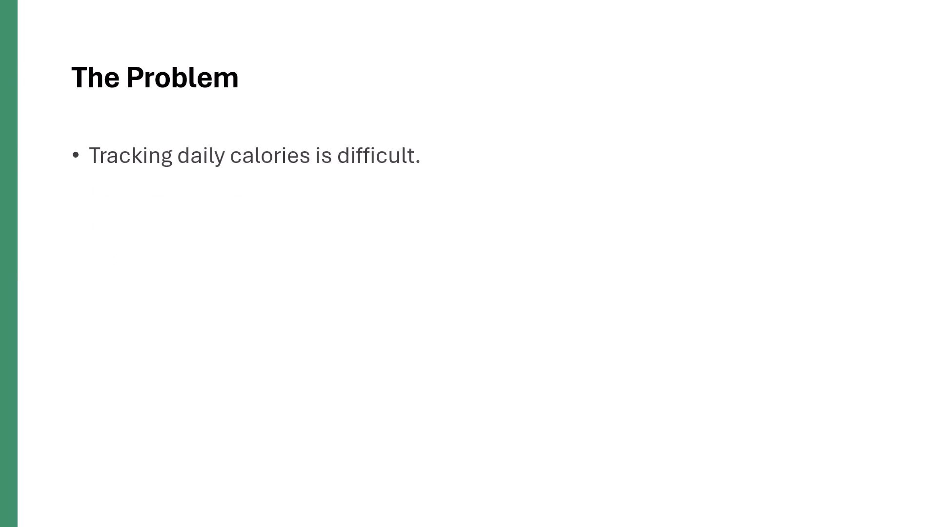
pyautogui.press('Left')
pyautogui.press('Right')
pyautogui.press('Right')
pyautogui.press('Right')
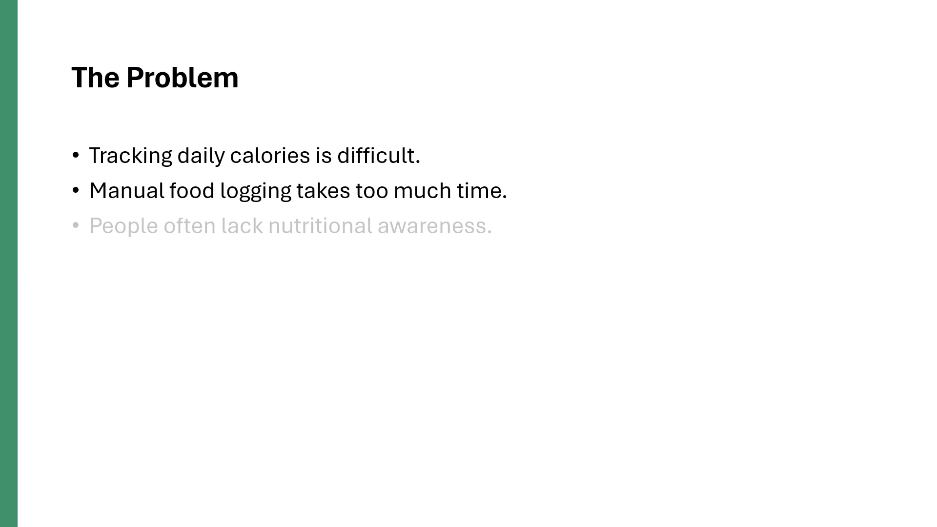
pyautogui.press('Right')
pyautogui.press('Right')
pyautogui.press('Right')
pyautogui.press('Left')
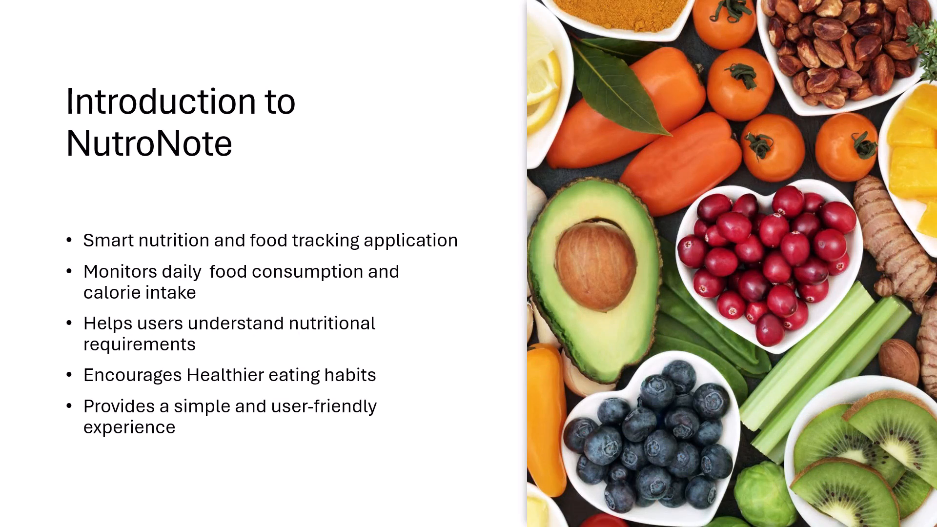
pyautogui.press('Left')
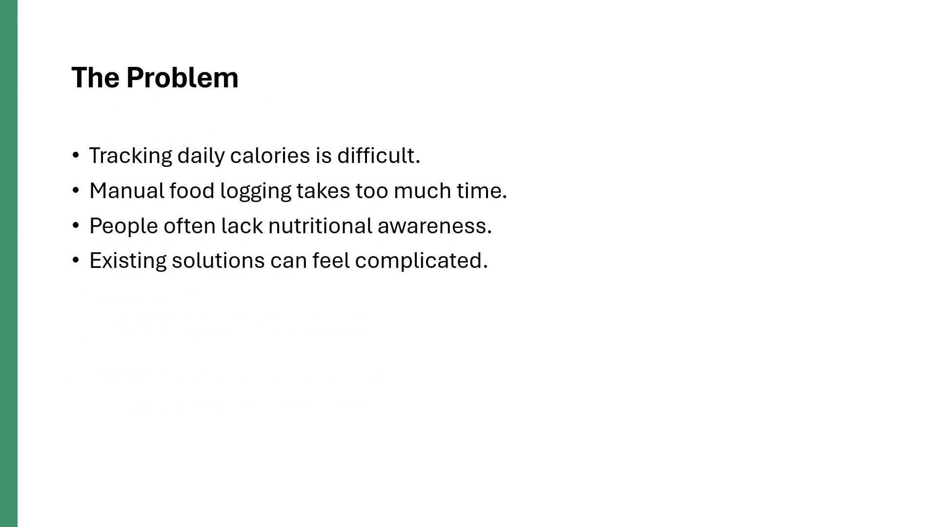
pyautogui.press('Right')
pyautogui.press('Left')
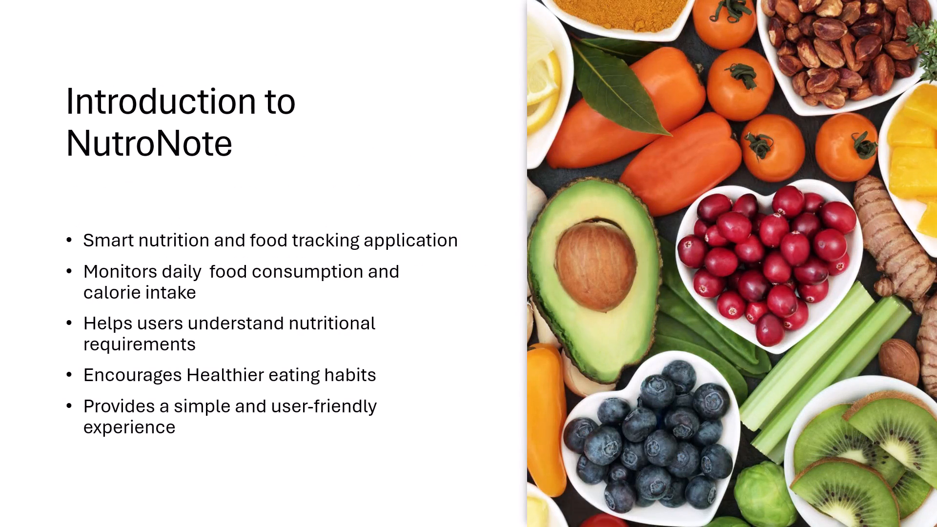
pyautogui.press('Left')
pyautogui.press('Left')
pyautogui.press('Left')
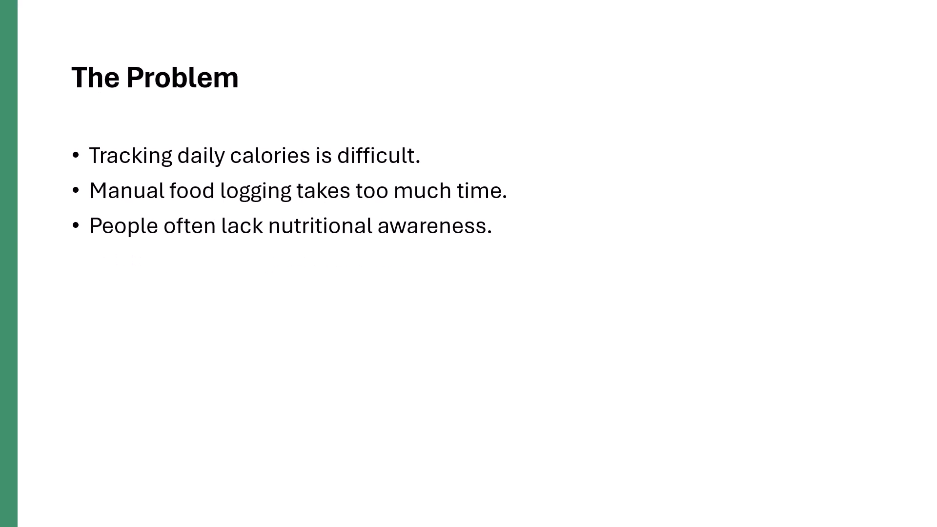
pyautogui.press('Right')
pyautogui.press('Right')
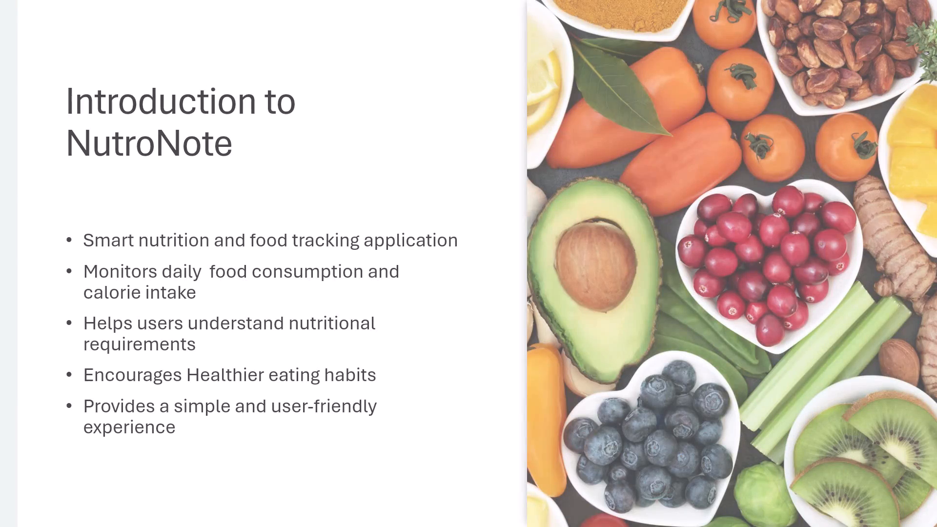
pyautogui.press('Escape')
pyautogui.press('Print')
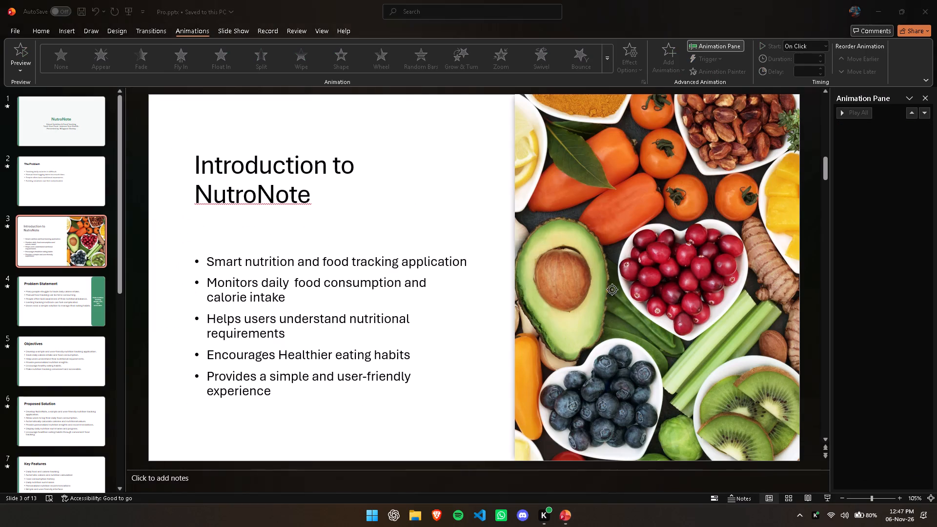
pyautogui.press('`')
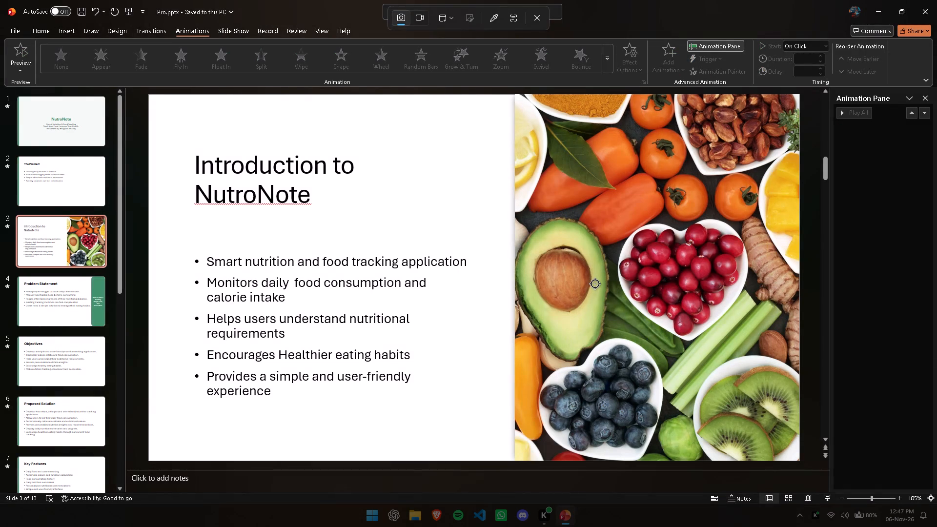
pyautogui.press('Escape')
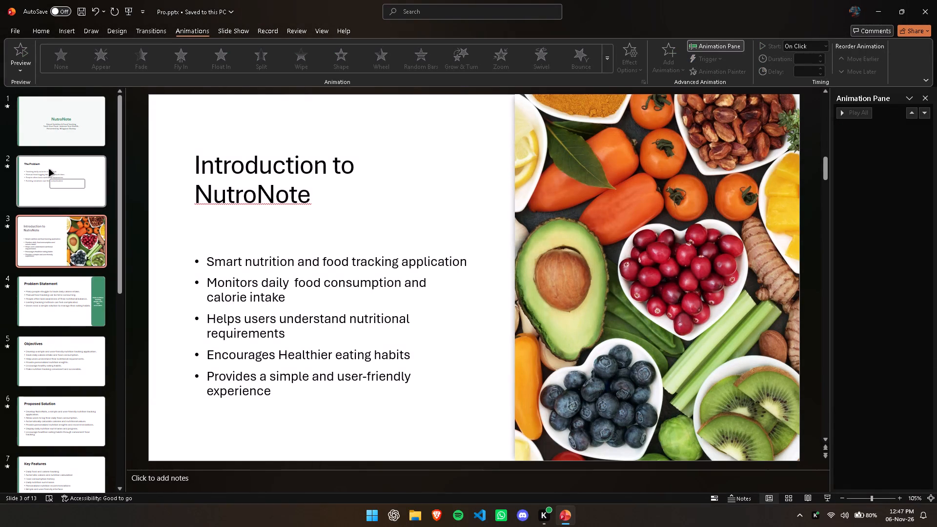
# Return to The Problem slide in the editor and take a screenshot with the Animation Pane showing.
pyautogui.click(49, 170)
pyautogui.press('Print')
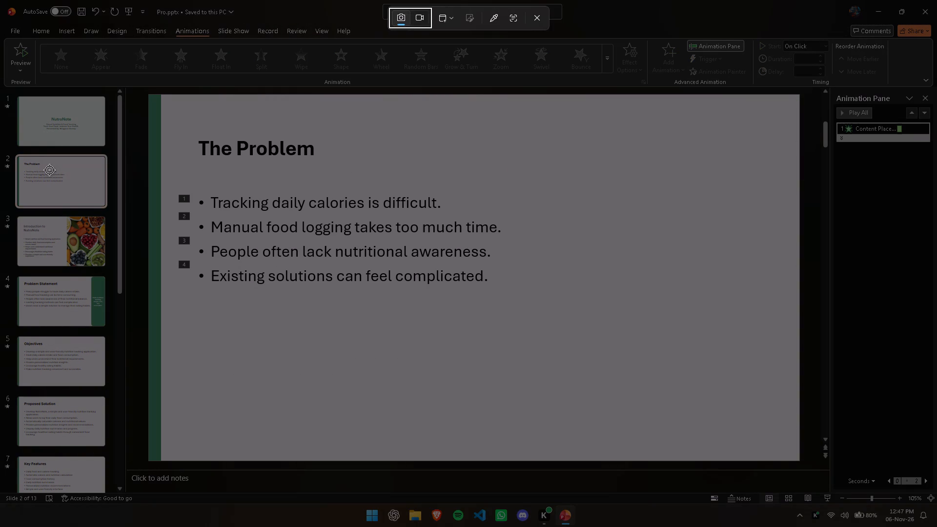
pyautogui.click(681, 242)
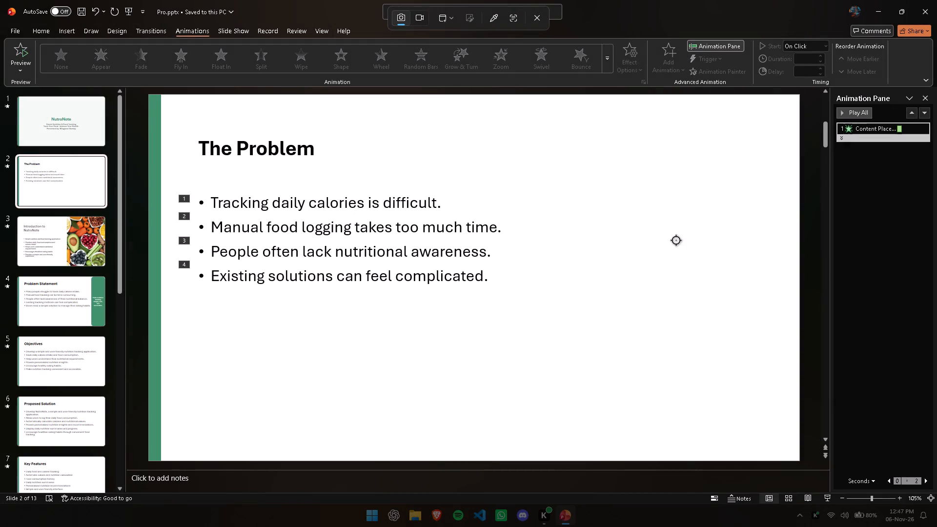